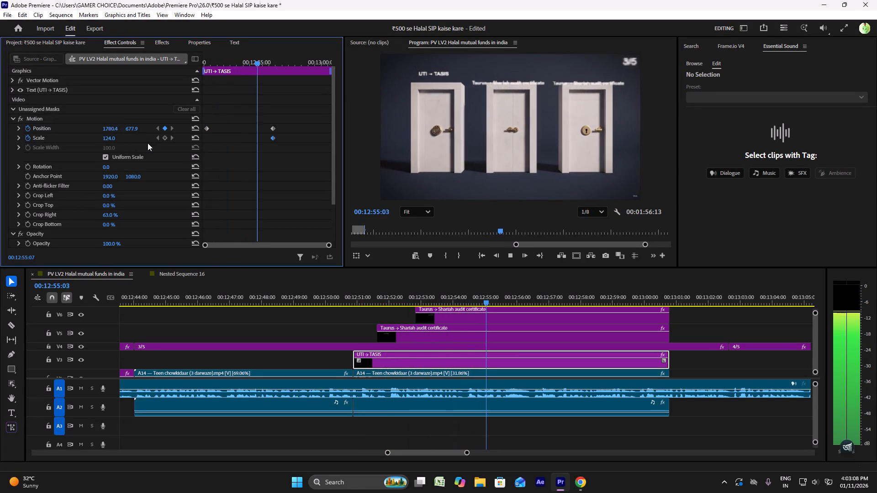
Set the vertical Position at the UTI → TASIS title's first keyframe to 332 and play back the door shot.
{"action": "key", "text": "space"}
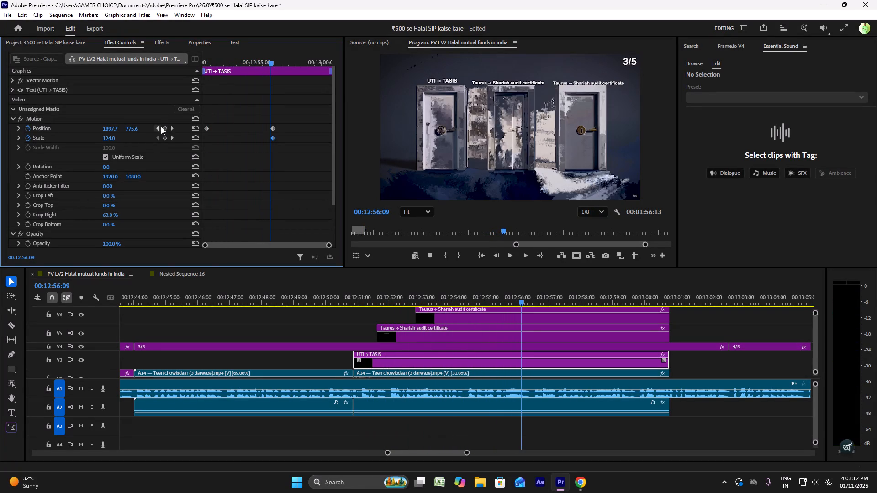
{"action": "left_click", "coordinate": [161, 126]}
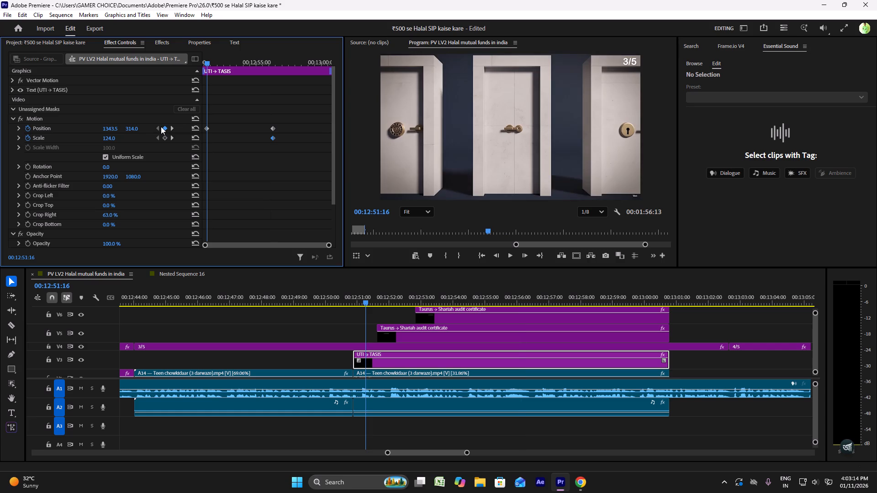
{"action": "left_click_drag", "start_coordinate": [136, 126], "coordinate": [153, 128]}
{"action": "left_click_drag", "start_coordinate": [134, 127], "coordinate": [189, 126]}
{"action": "left_click_drag", "start_coordinate": [134, 127], "coordinate": [88, 127]}
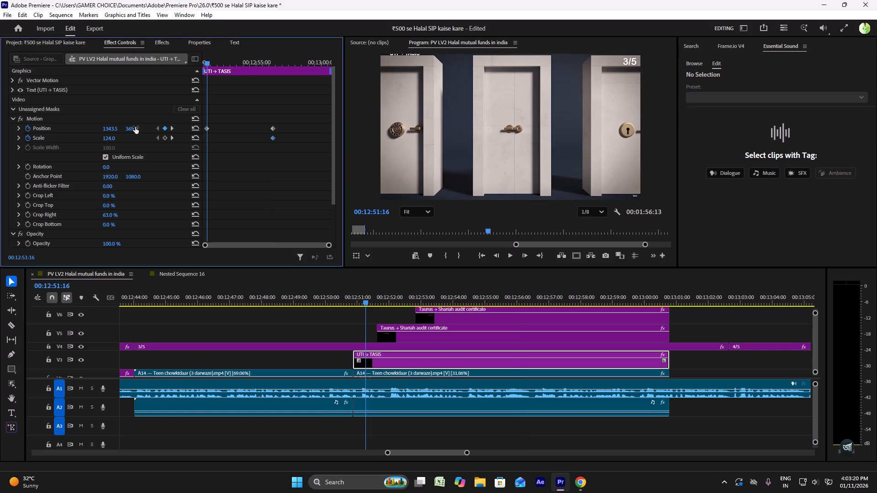
{"action": "left_click_drag", "start_coordinate": [135, 127], "coordinate": [118, 126]}
{"action": "left_click", "coordinate": [348, 293]}
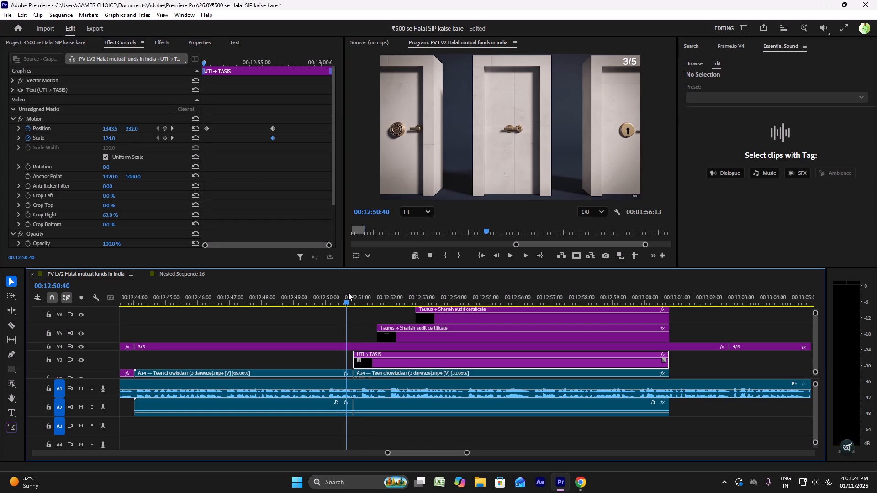
{"action": "key", "text": "space"}
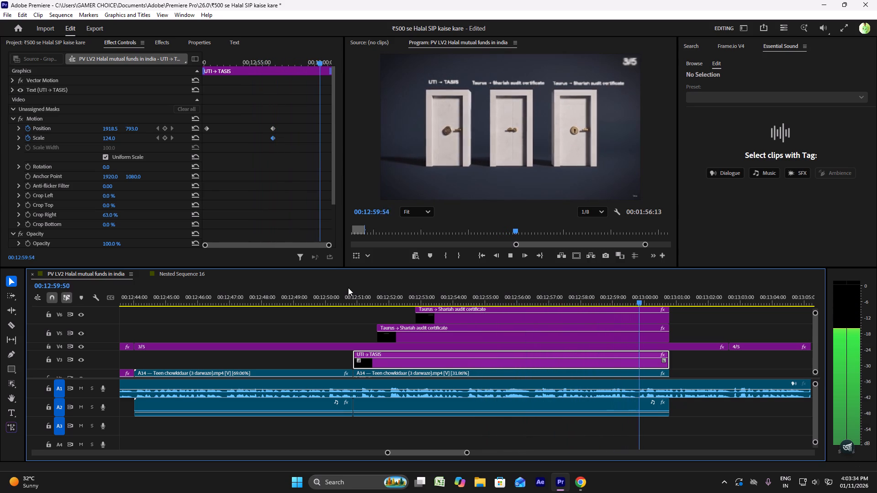
{"action": "key", "text": "space"}
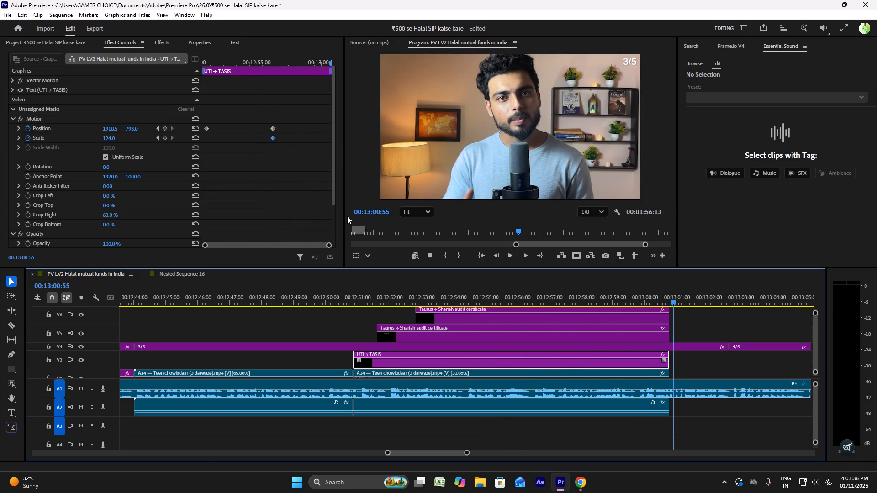
Add Position and Scale keyframes at 00:12:56:20 to the Taurus → Shariah audit certificate title on V5.
{"action": "left_click", "coordinate": [466, 297]}
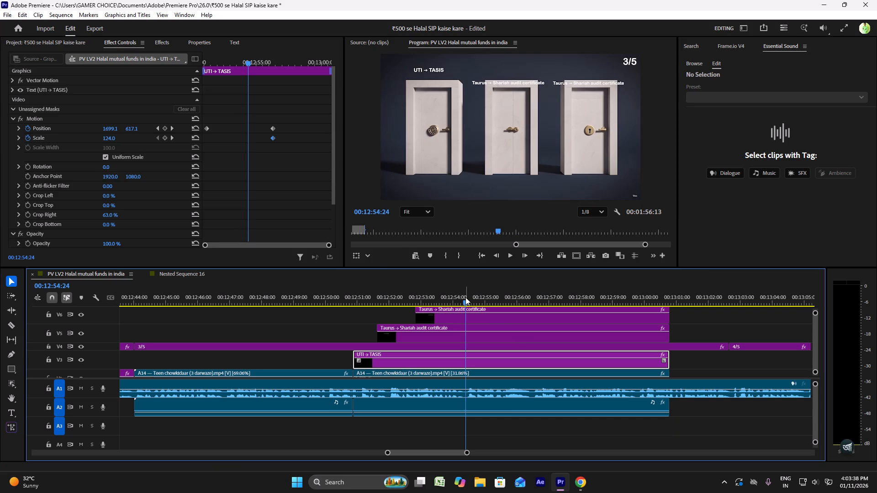
{"action": "left_click_drag", "start_coordinate": [465, 299], "coordinate": [466, 299]}
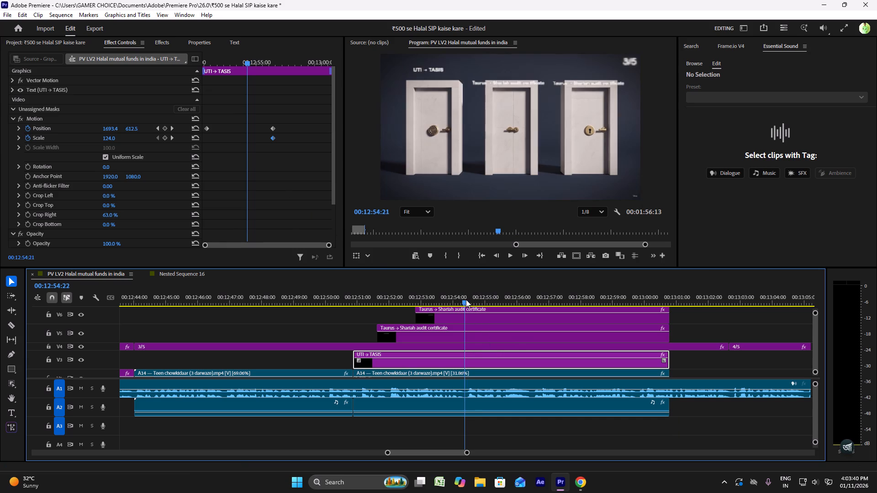
{"action": "left_click_drag", "start_coordinate": [466, 299], "coordinate": [470, 299]}
{"action": "left_click", "coordinate": [171, 125]}
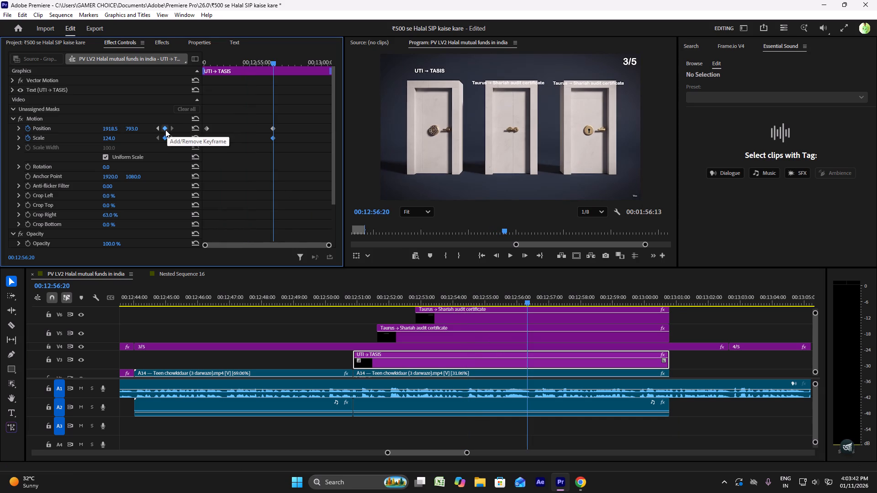
{"action": "left_click", "coordinate": [526, 344]}
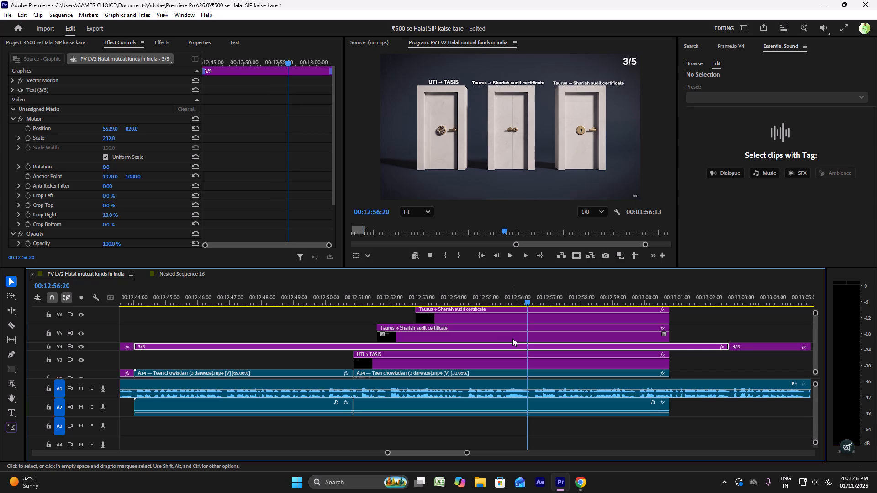
{"action": "left_click", "coordinate": [512, 338]}
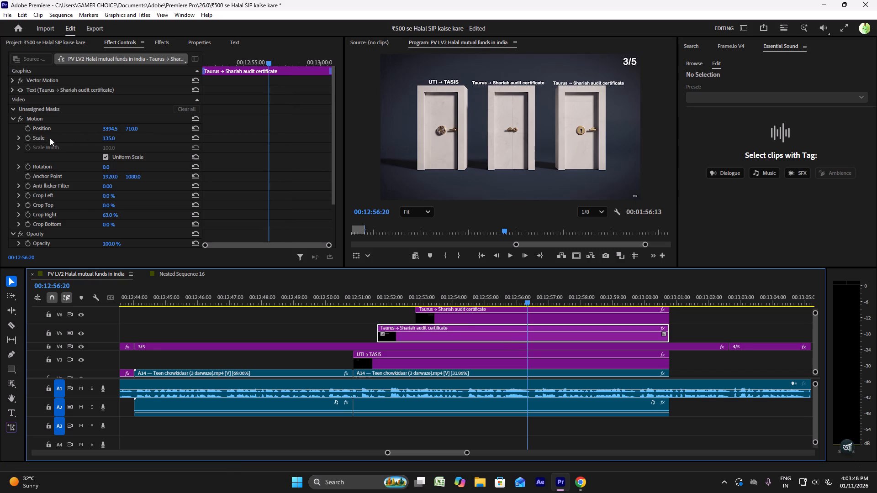
{"action": "left_click", "coordinate": [28, 139]}
{"action": "left_click", "coordinate": [29, 128]}
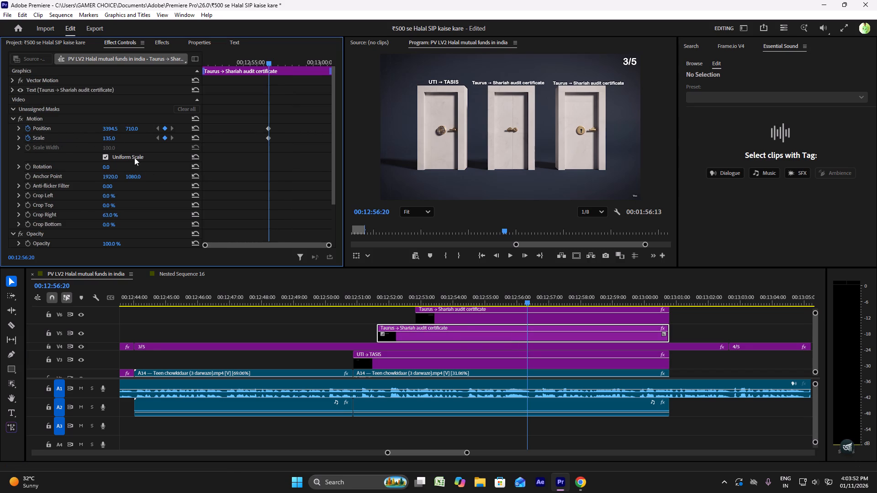
Keyframe the V5 title's vertical Position to 285 at 00:12:51:48 and play back the title animation.
{"action": "left_click_drag", "start_coordinate": [526, 305], "coordinate": [394, 298]}
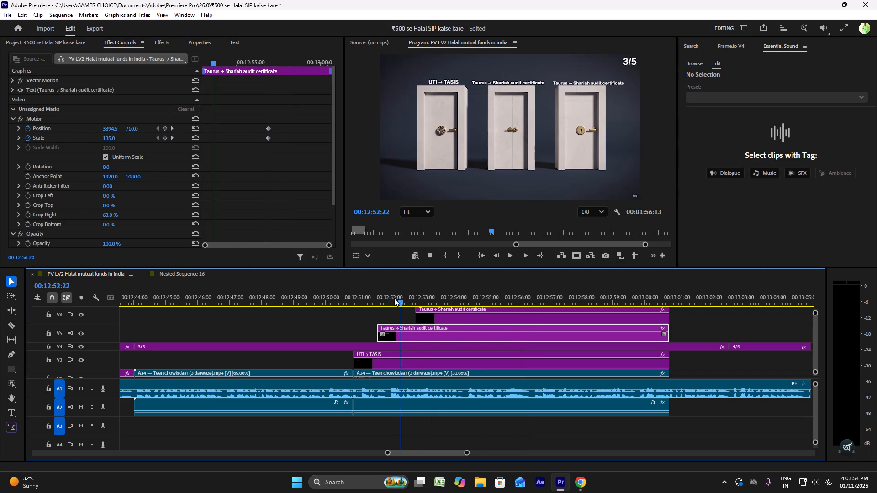
{"action": "left_click_drag", "start_coordinate": [394, 298], "coordinate": [391, 298]}
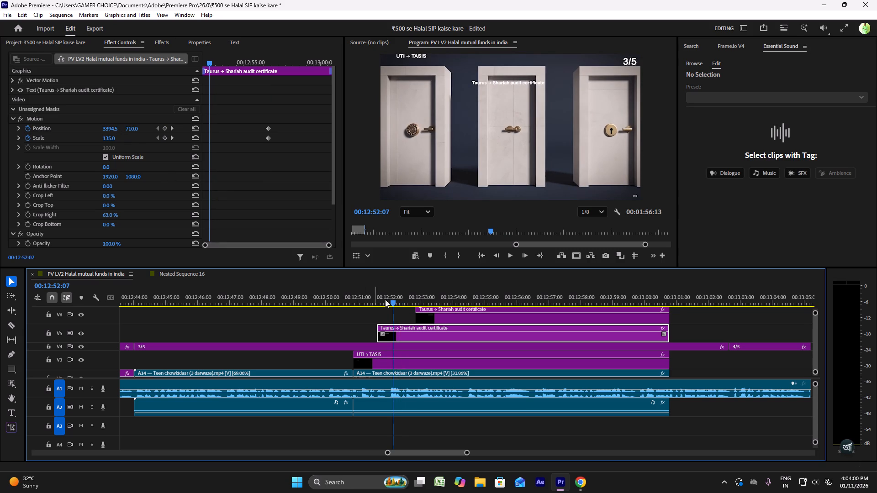
{"action": "left_click_drag", "start_coordinate": [394, 299], "coordinate": [384, 299]}
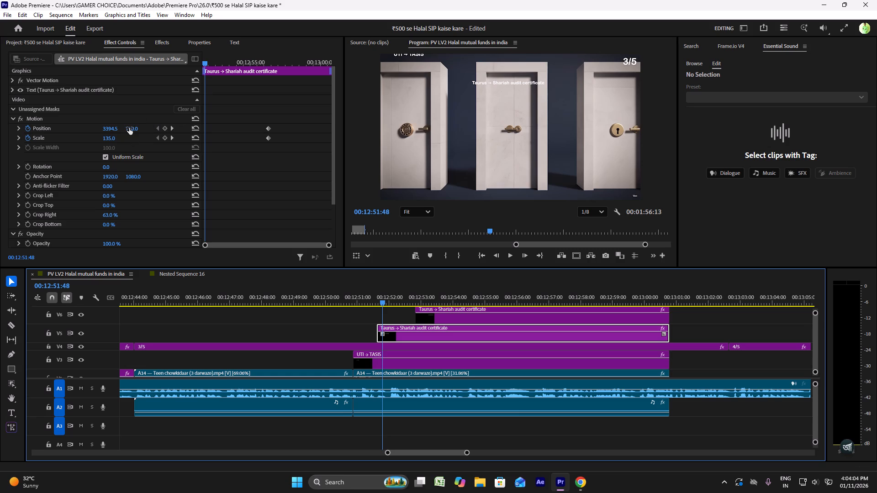
{"action": "left_click_drag", "start_coordinate": [129, 128], "coordinate": [91, 126]}
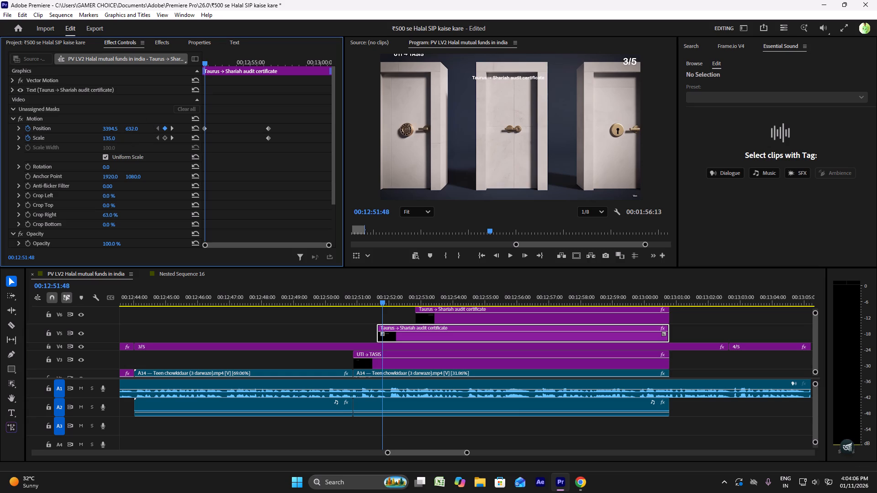
{"action": "left_click_drag", "start_coordinate": [91, 126], "coordinate": [2, 108]}
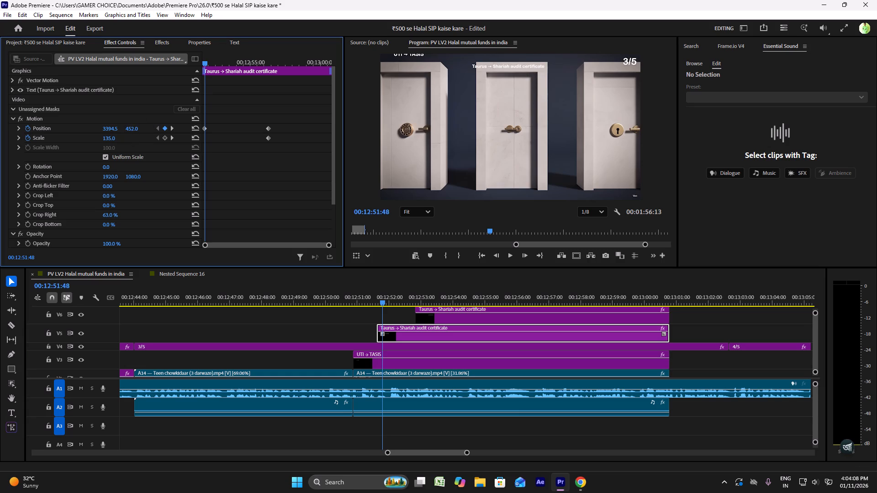
{"action": "left_click_drag", "start_coordinate": [2, 108], "coordinate": [86, 120]}
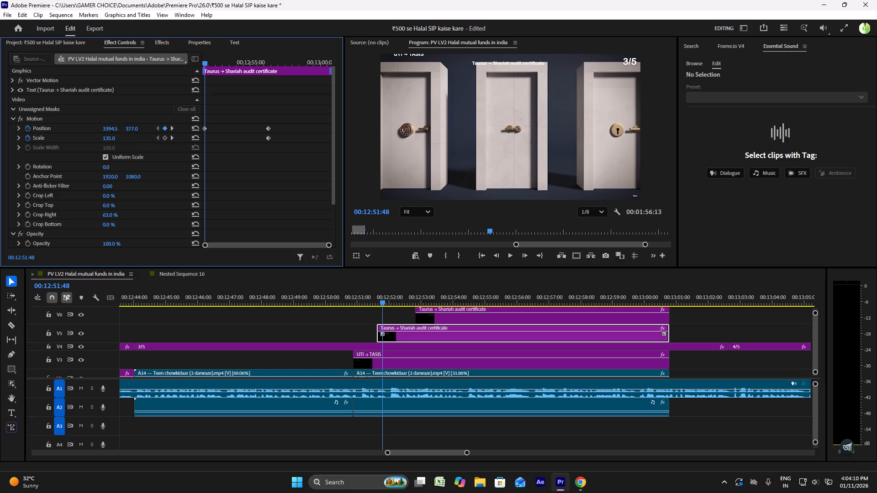
{"action": "left_click_drag", "start_coordinate": [86, 120], "coordinate": [29, 118]}
{"action": "left_click_drag", "start_coordinate": [29, 118], "coordinate": [45, 118]}
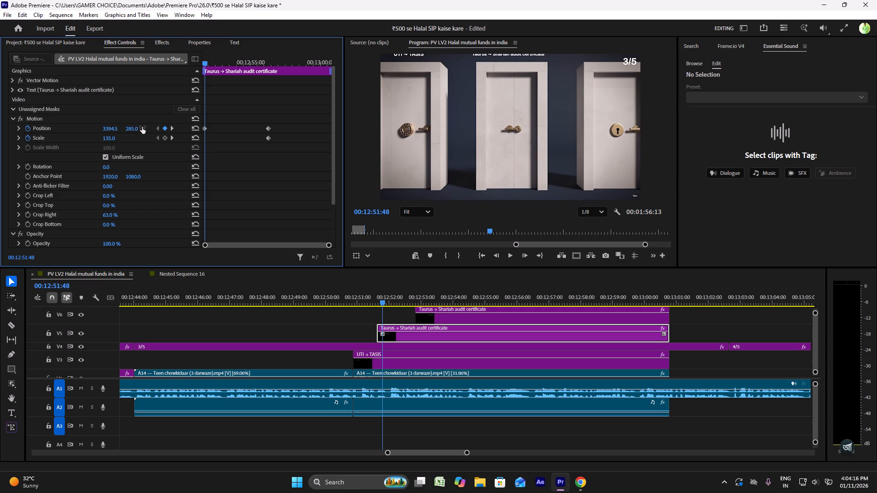
{"action": "key", "text": "space"}
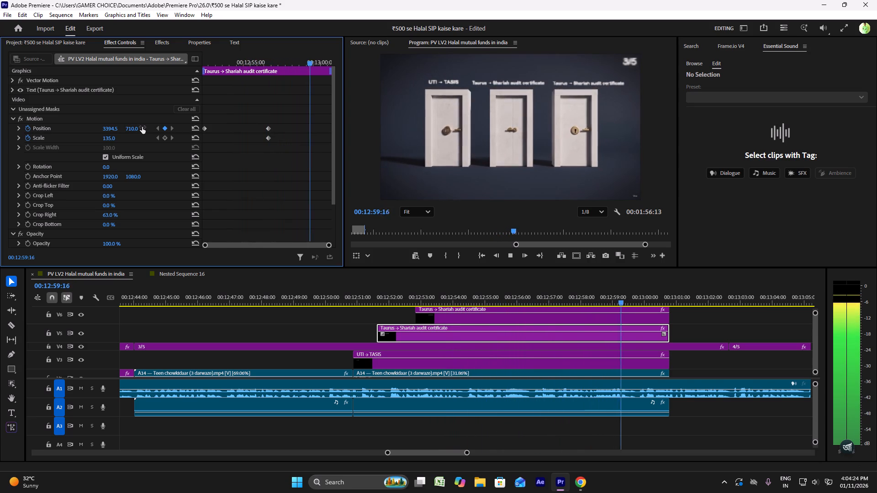
{"action": "key", "text": "space"}
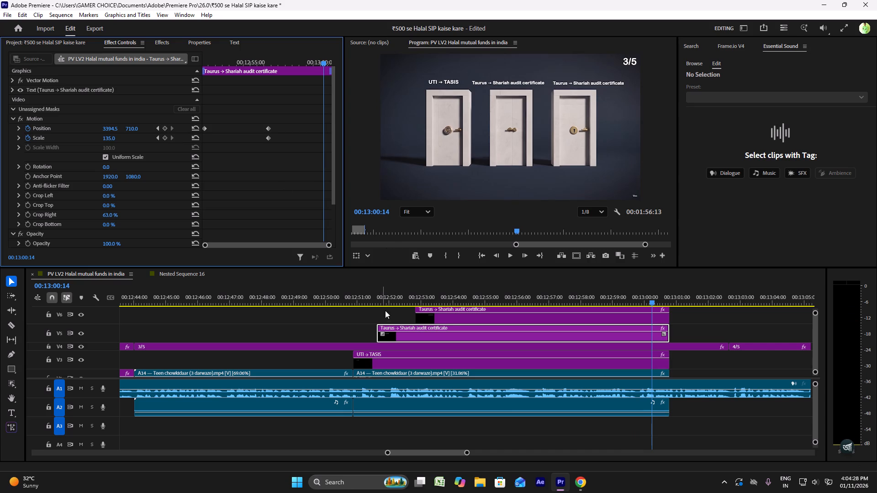
{"action": "left_click", "coordinate": [361, 293]}
{"action": "key", "text": "space"}
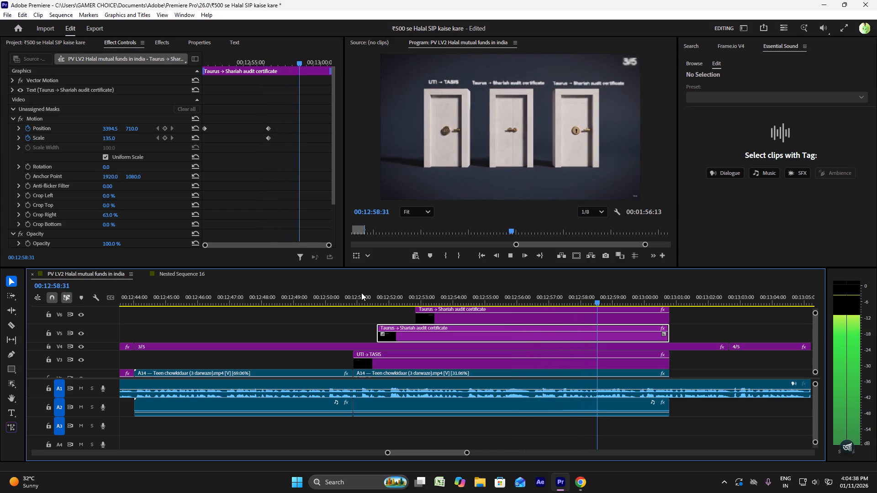
{"action": "key", "text": "space"}
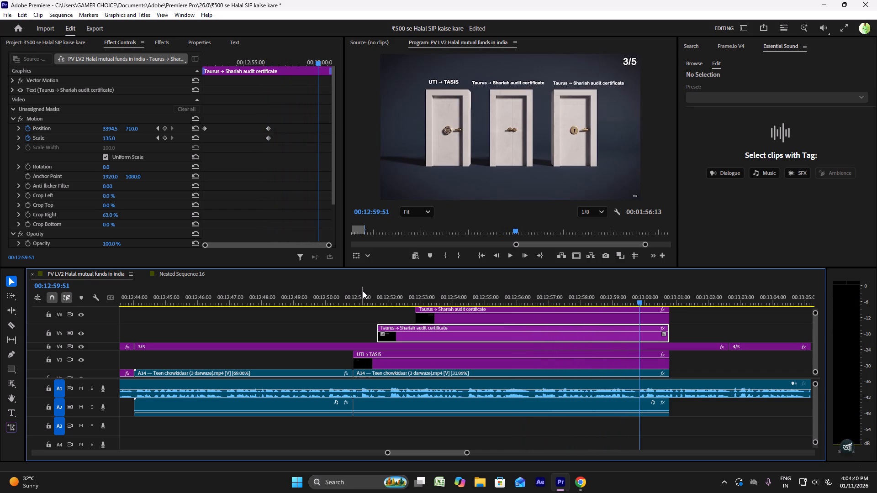
Add Position and Scale keyframes at 00:12:56:20 to the Taurus → Shariah audit certificate title on V6.
{"action": "scroll", "coordinate": [365, 290], "scroll_direction": "down", "scroll_amount": 9}
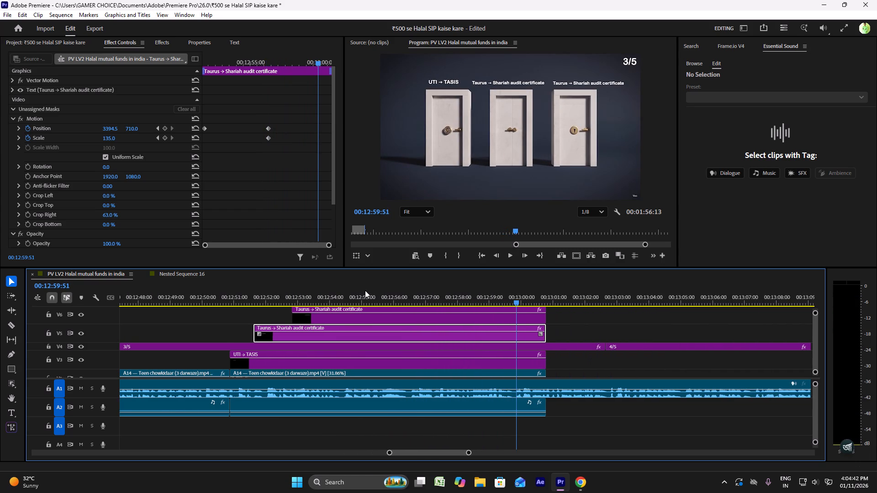
{"action": "scroll", "coordinate": [365, 290], "scroll_direction": "down", "scroll_amount": 4}
{"action": "scroll", "coordinate": [423, 330], "scroll_direction": "up", "scroll_amount": 4}
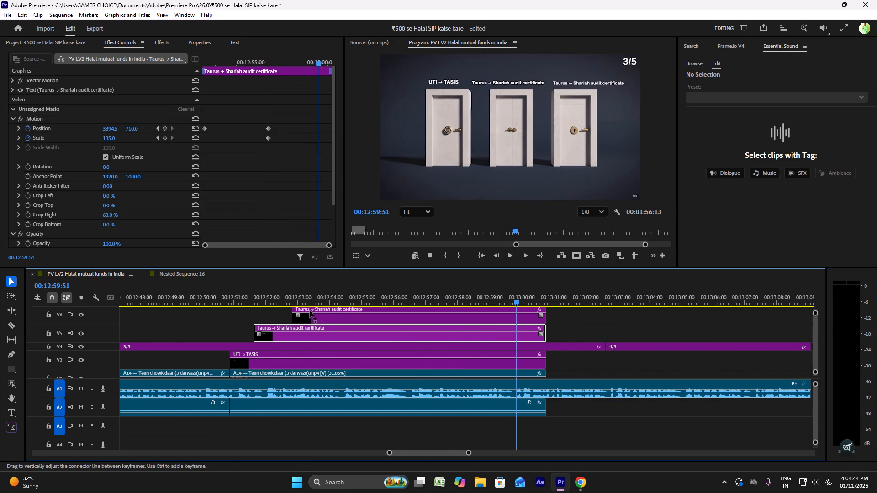
{"action": "left_click", "coordinate": [158, 130]}
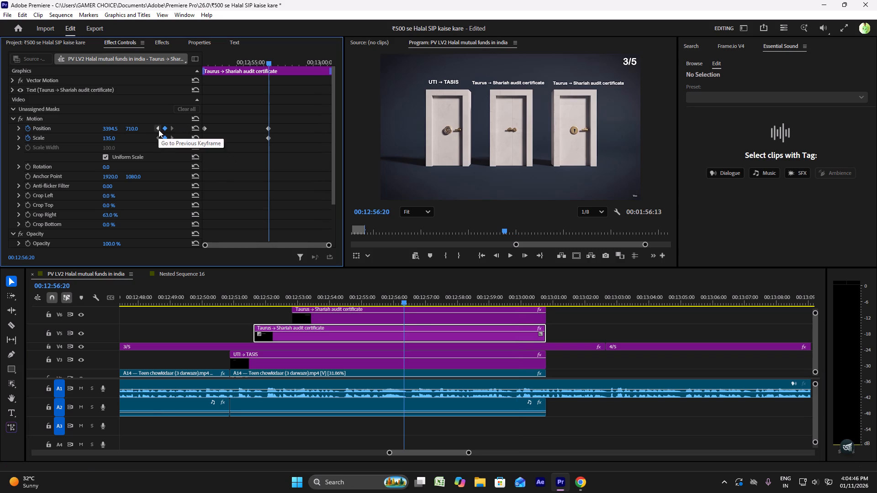
{"action": "left_click", "coordinate": [408, 317]}
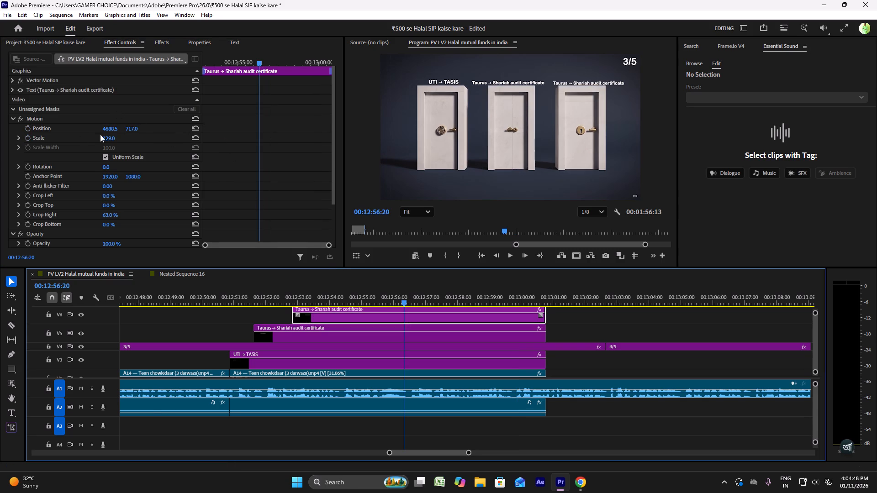
{"action": "left_click", "coordinate": [26, 129]}
{"action": "left_click", "coordinate": [28, 136]}
{"action": "left_click", "coordinate": [28, 137]}
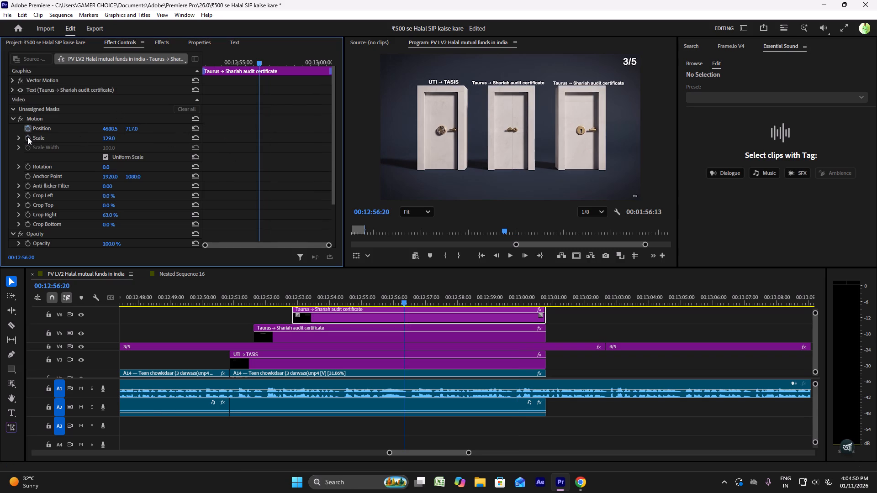
{"action": "left_click", "coordinate": [510, 278]}
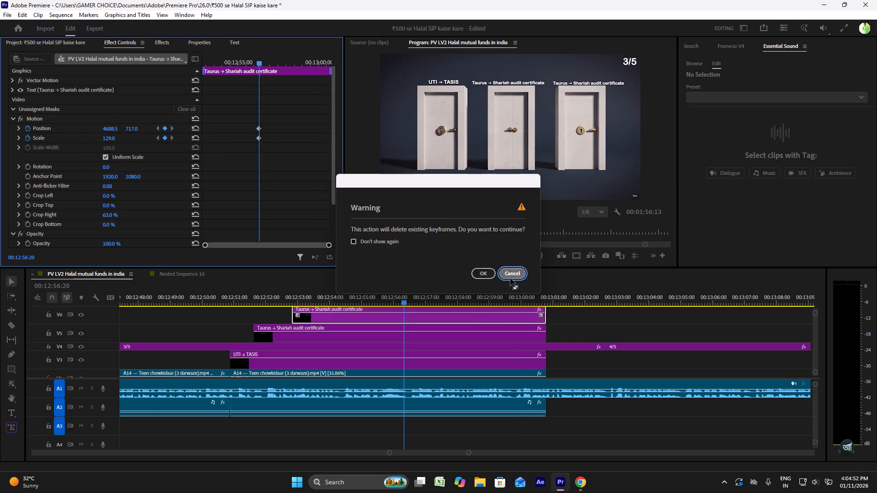
Keyframe the V6 title's vertical Position to 393 at 00:12:52:53 and play back from there into the 4/5 label's section.
{"action": "left_click", "coordinate": [295, 297]}
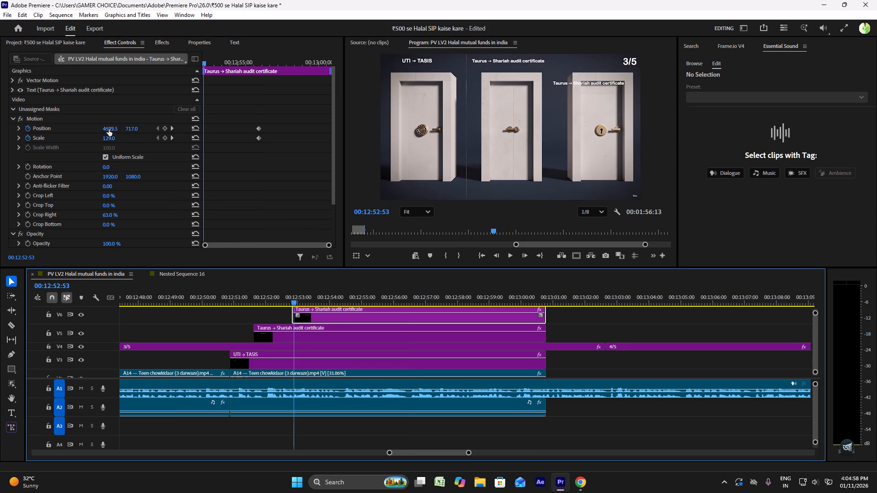
{"action": "left_click_drag", "start_coordinate": [131, 129], "coordinate": [140, 128]}
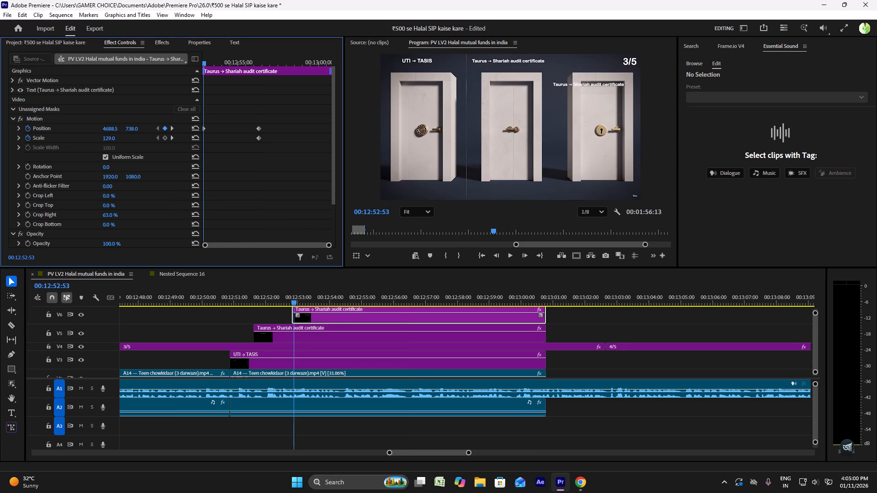
{"action": "left_click_drag", "start_coordinate": [140, 128], "coordinate": [19, 127]}
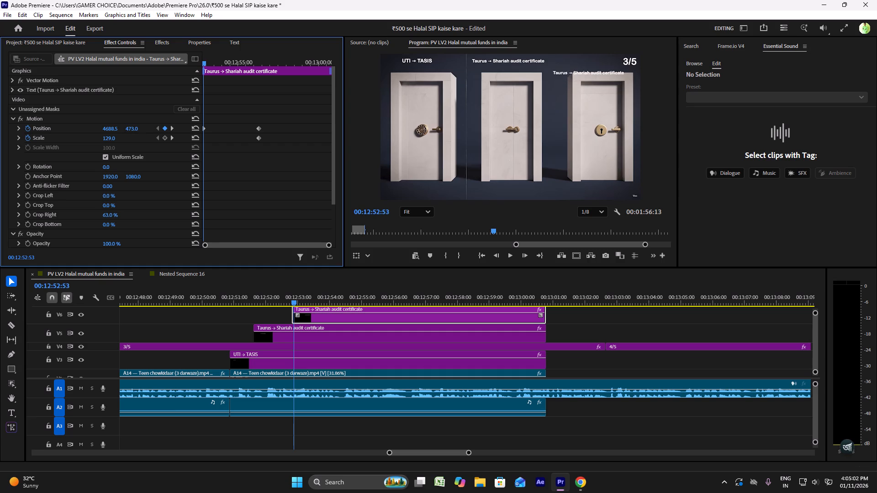
{"action": "left_click_drag", "start_coordinate": [19, 127], "coordinate": [10, 127]}
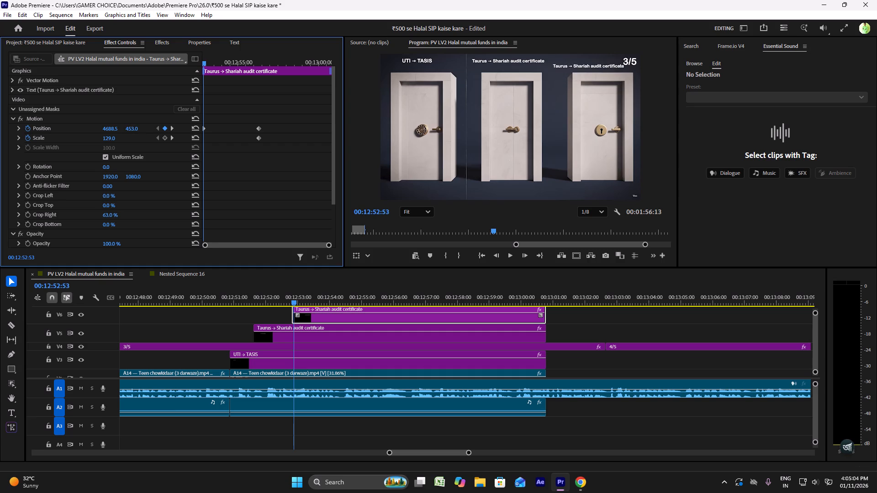
{"action": "left_click_drag", "start_coordinate": [10, 127], "coordinate": [109, 128]}
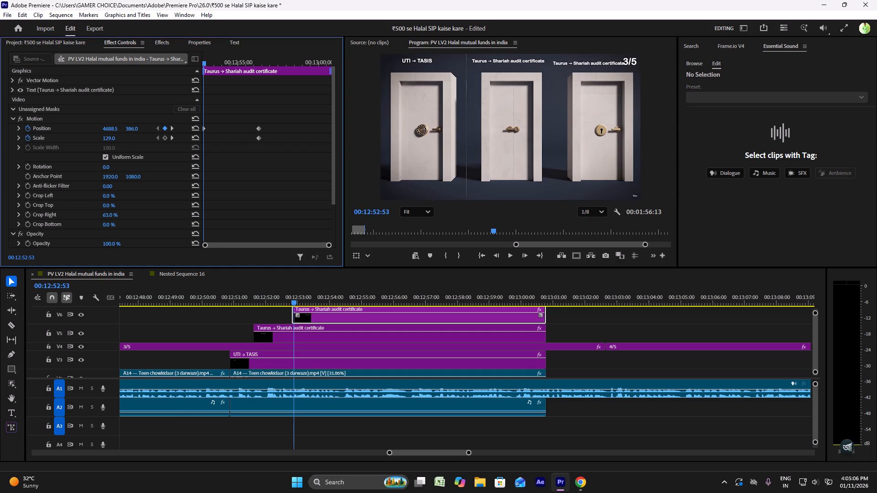
{"action": "left_click_drag", "start_coordinate": [109, 128], "coordinate": [108, 128]}
{"action": "left_click_drag", "start_coordinate": [128, 127], "coordinate": [133, 127]}
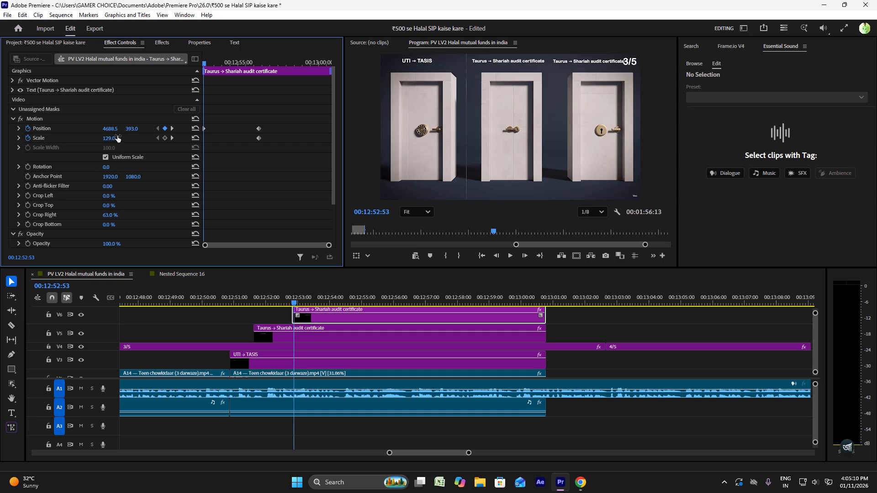
{"action": "key", "text": "space"}
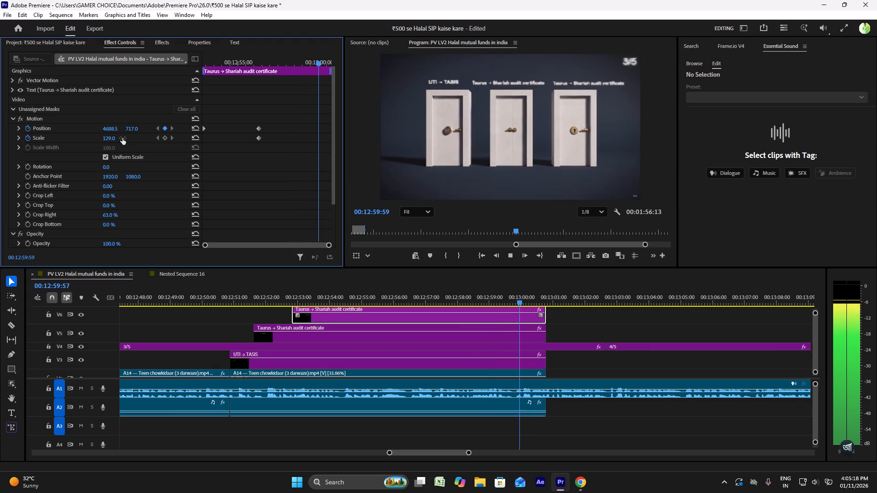
{"action": "key", "text": "space"}
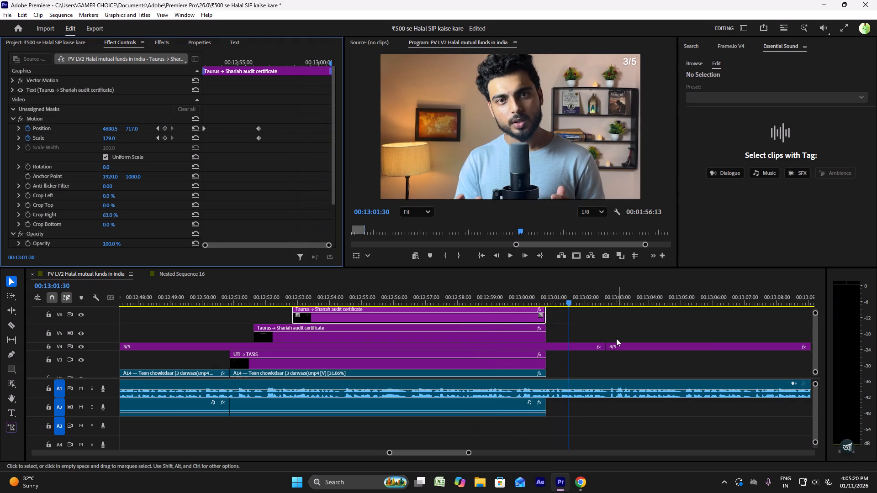
{"action": "scroll", "coordinate": [607, 341], "scroll_direction": "down", "scroll_amount": 9}
{"action": "scroll", "coordinate": [566, 341], "scroll_direction": "down", "scroll_amount": 5}
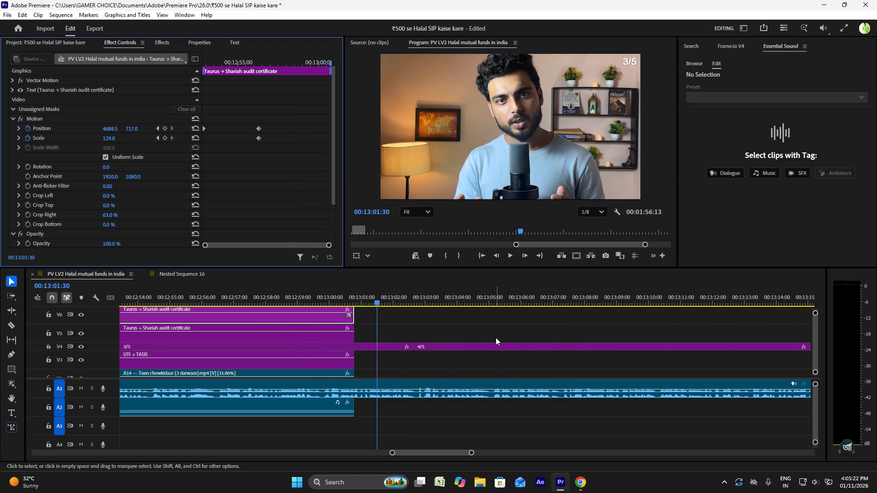
{"action": "key", "text": "space"}
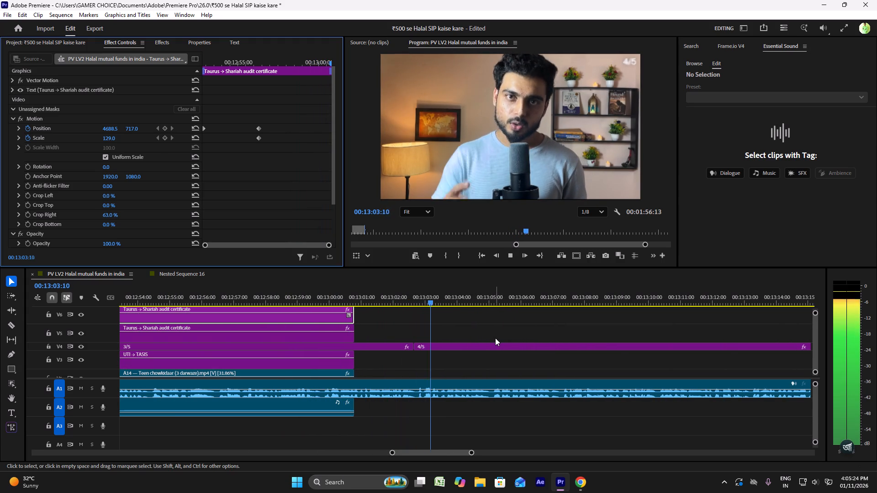
{"action": "key", "text": "space"}
Copy the film burn transition clip on V3 near 00:12:34, together with its sound on A3.
{"action": "scroll", "coordinate": [374, 371], "scroll_direction": "down", "scroll_amount": 5}
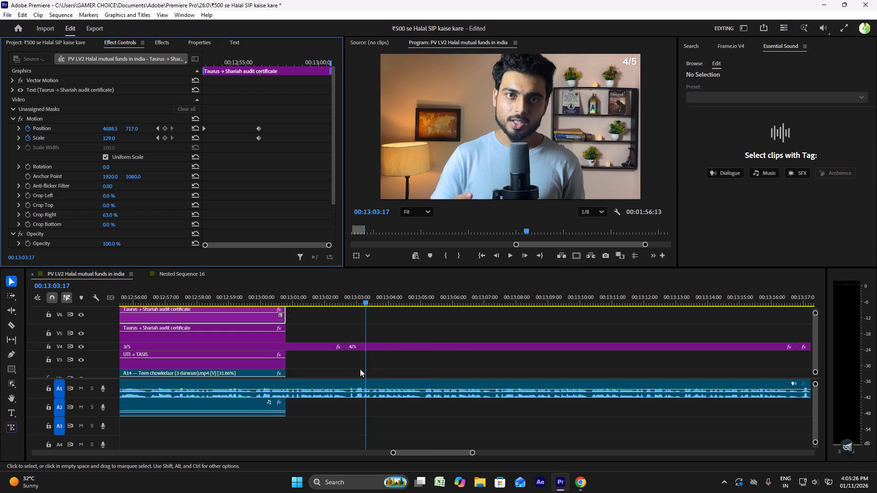
{"action": "scroll", "coordinate": [354, 368], "scroll_direction": "up", "scroll_amount": 5}
{"action": "scroll", "coordinate": [354, 368], "scroll_direction": "down", "scroll_amount": 4, "text": "ctrl"}
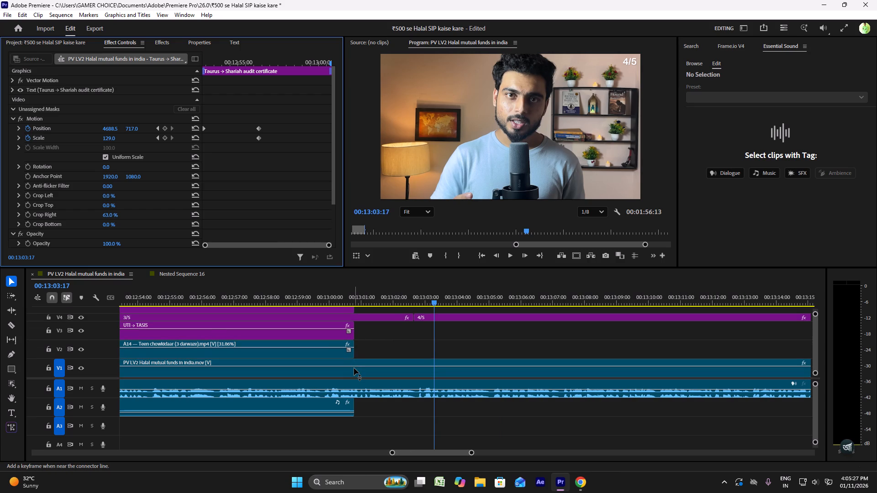
{"action": "scroll", "coordinate": [354, 368], "scroll_direction": "down", "scroll_amount": 5, "text": "alt"}
{"action": "scroll", "coordinate": [361, 352], "scroll_direction": "up", "scroll_amount": 9}
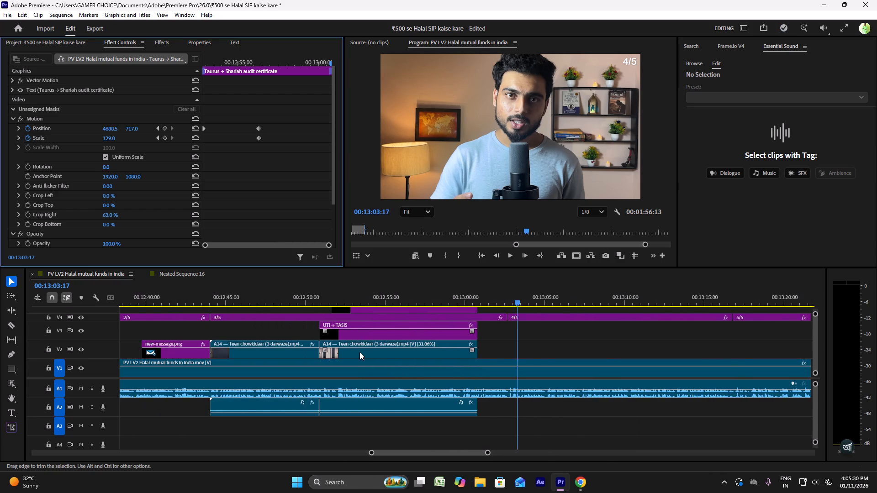
{"action": "scroll", "coordinate": [359, 352], "scroll_direction": "up", "scroll_amount": 4}
{"action": "scroll", "coordinate": [218, 344], "scroll_direction": "up", "scroll_amount": 5}
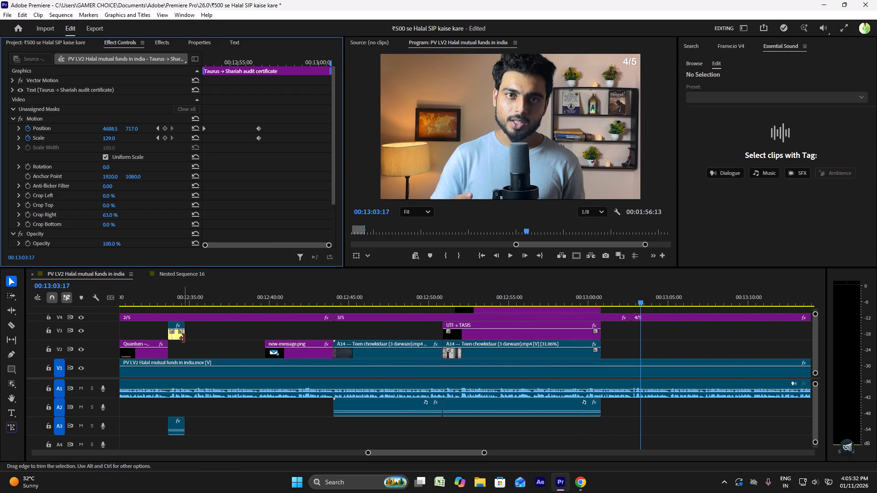
{"action": "left_click", "coordinate": [180, 338]}
{"action": "key", "text": "ctrl+c"}
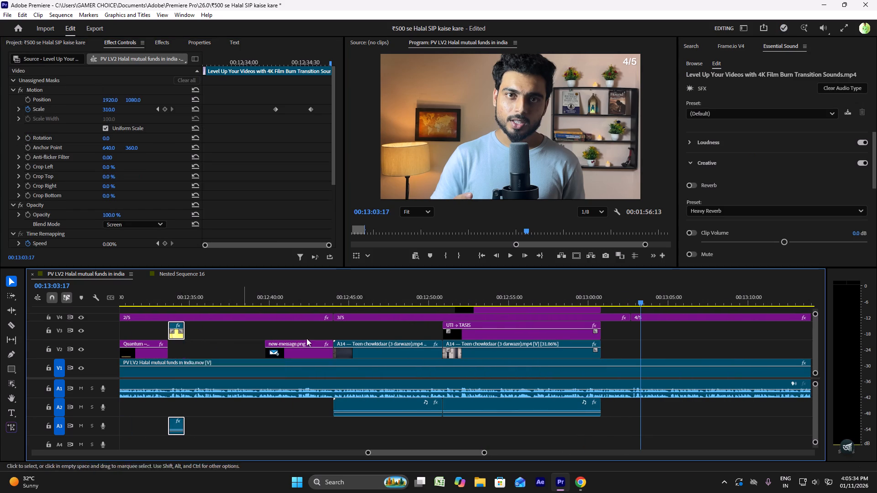
Paste the film burn transition clip and its sound at the start of the 4/5 label.
{"action": "scroll", "coordinate": [599, 333], "scroll_direction": "up", "scroll_amount": 5}
{"action": "scroll", "coordinate": [712, 346], "scroll_direction": "down", "scroll_amount": 12}
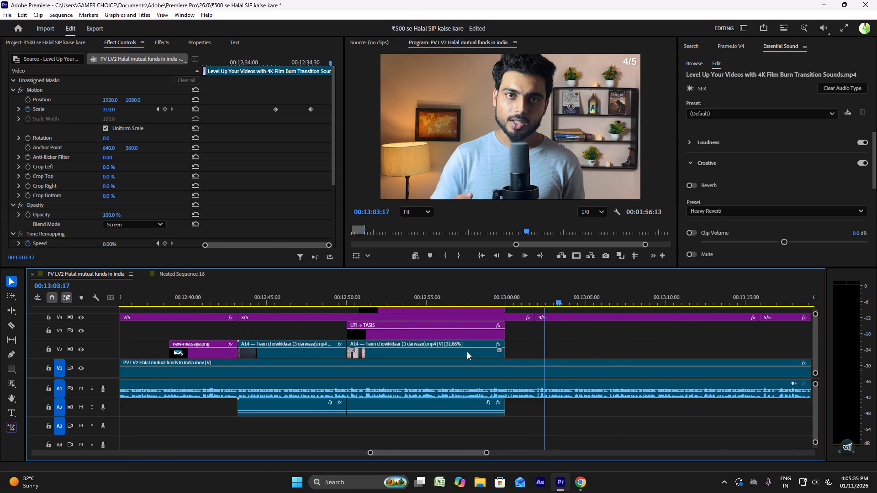
{"action": "scroll", "coordinate": [493, 351], "scroll_direction": "up", "scroll_amount": 4, "text": "alt"}
{"action": "scroll", "coordinate": [493, 351], "scroll_direction": "up", "scroll_amount": 3, "text": "ctrl"}
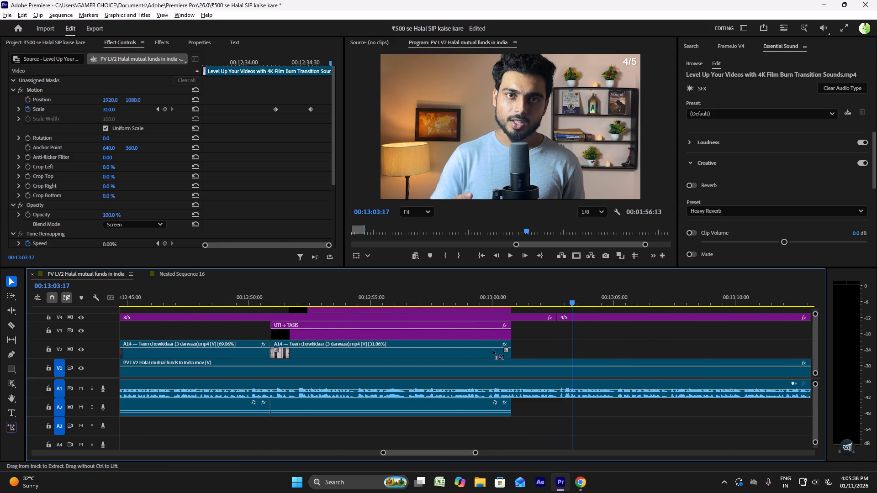
{"action": "scroll", "coordinate": [493, 351], "scroll_direction": "up", "scroll_amount": 6, "text": "ctrl"}
{"action": "scroll", "coordinate": [526, 336], "scroll_direction": "down", "scroll_amount": 5, "text": "ctrl"}
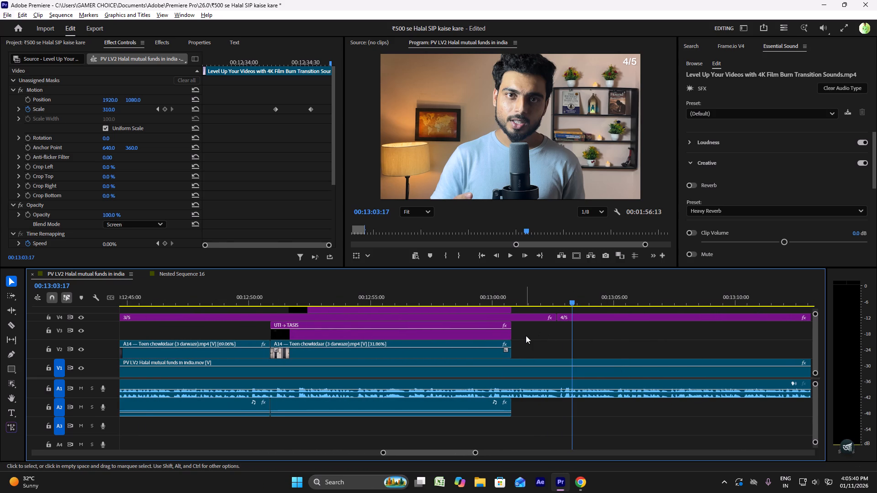
{"action": "scroll", "coordinate": [526, 336], "scroll_direction": "down", "scroll_amount": 7, "text": "alt"}
{"action": "scroll", "coordinate": [526, 336], "scroll_direction": "up", "scroll_amount": 4, "text": "ctrl"}
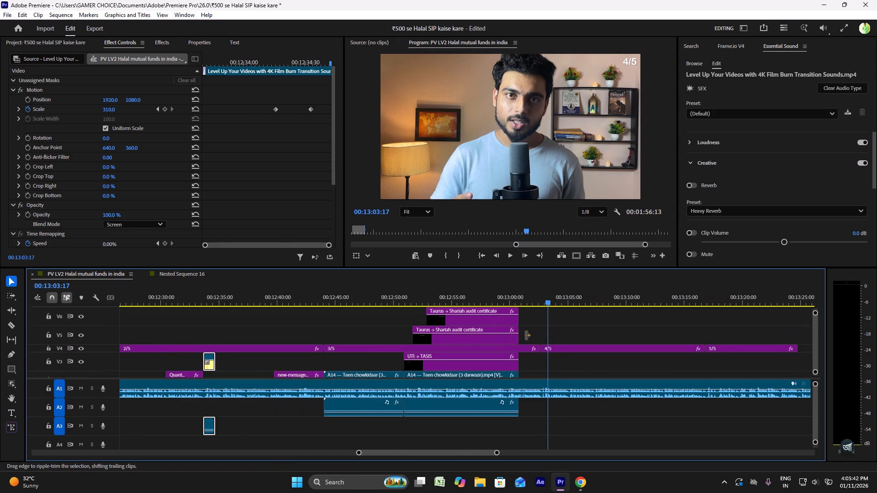
{"action": "scroll", "coordinate": [526, 336], "scroll_direction": "up", "scroll_amount": 4, "text": "ctrl"}
{"action": "left_click", "coordinate": [507, 299]}
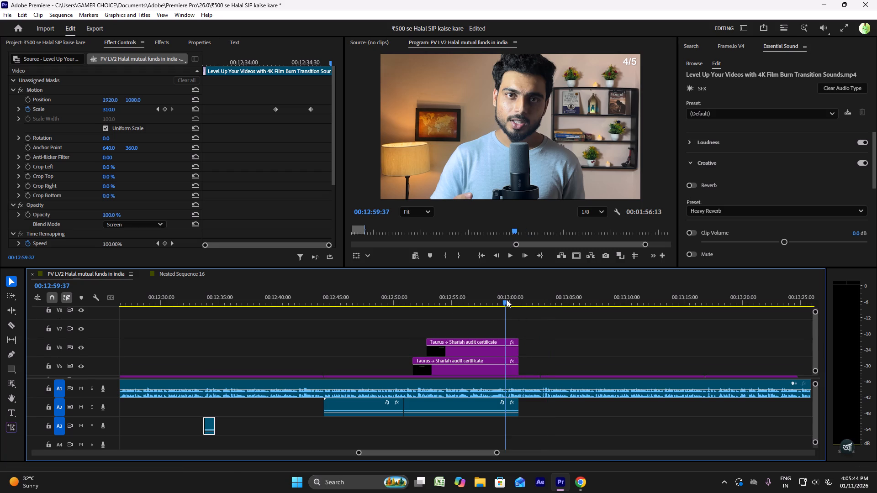
{"action": "left_click", "coordinate": [549, 302]}
{"action": "key", "text": "ctrl+v"}
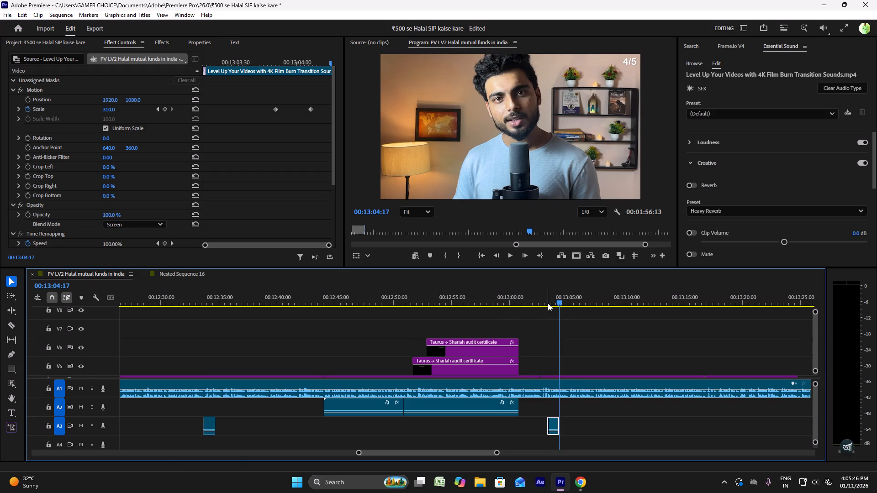
Move the pasted film burn clip on V3 back so it starts directly at the end of the UTI → TASIS title.
{"action": "scroll", "coordinate": [549, 342], "scroll_direction": "down", "scroll_amount": 4, "text": "ctrl"}
{"action": "left_click_drag", "start_coordinate": [553, 363], "coordinate": [545, 338]}
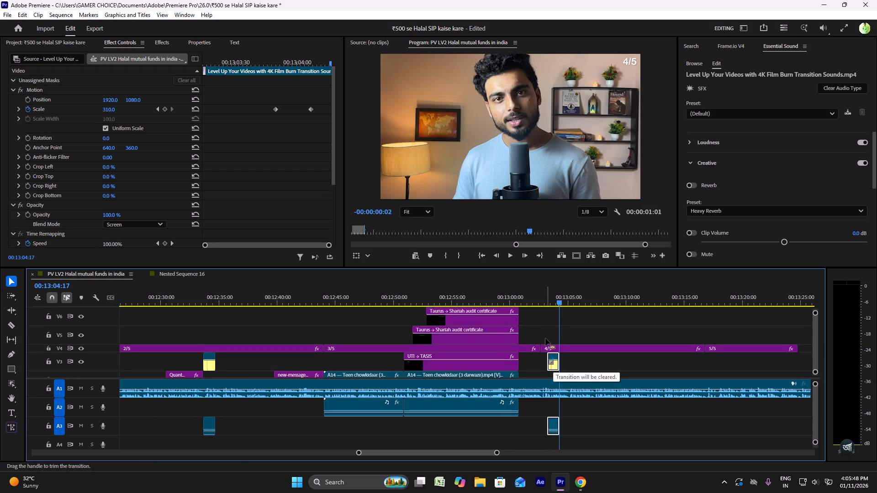
{"action": "left_click_drag", "start_coordinate": [545, 338], "coordinate": [525, 359]}
{"action": "left_click_drag", "start_coordinate": [525, 359], "coordinate": [525, 360]}
{"action": "left_click_drag", "start_coordinate": [553, 368], "coordinate": [528, 366]}
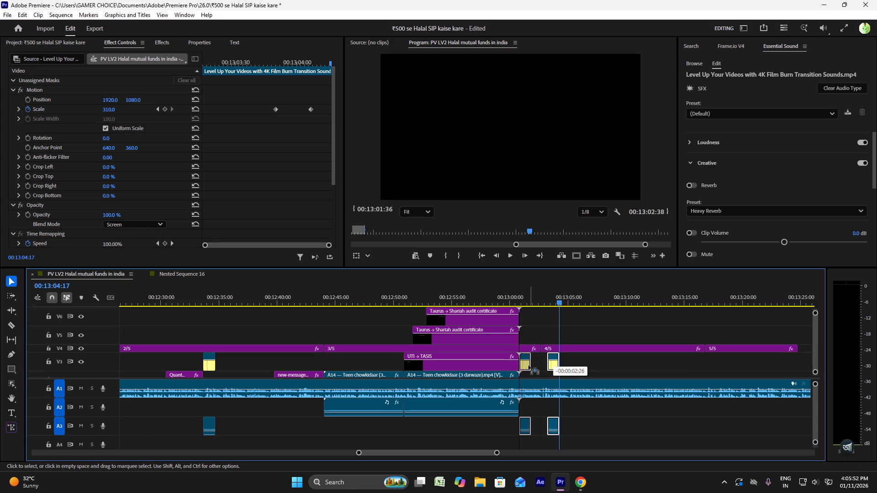
{"action": "left_click_drag", "start_coordinate": [528, 366], "coordinate": [524, 367]}
Play back the film burn transition from the end of the door shot into the 4/5 label's section.
{"action": "left_click", "coordinate": [512, 299]}
{"action": "key", "text": "space"}
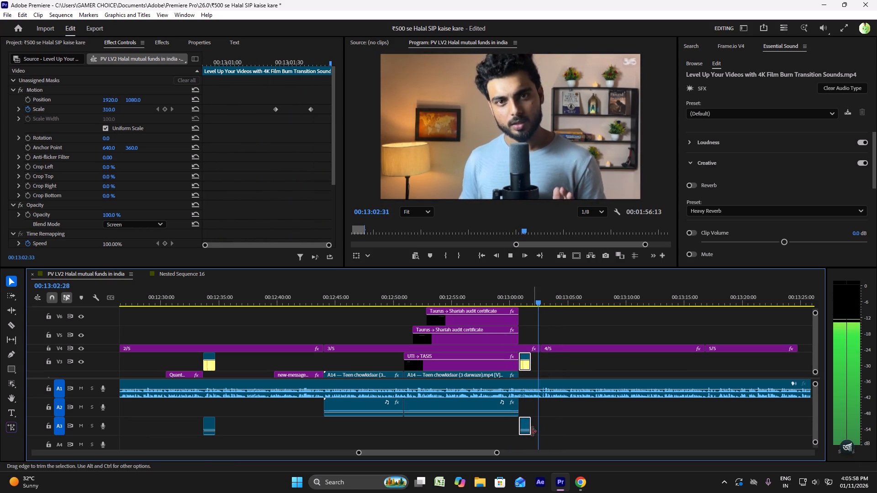
{"action": "scroll", "coordinate": [543, 391], "scroll_direction": "down", "scroll_amount": 8}
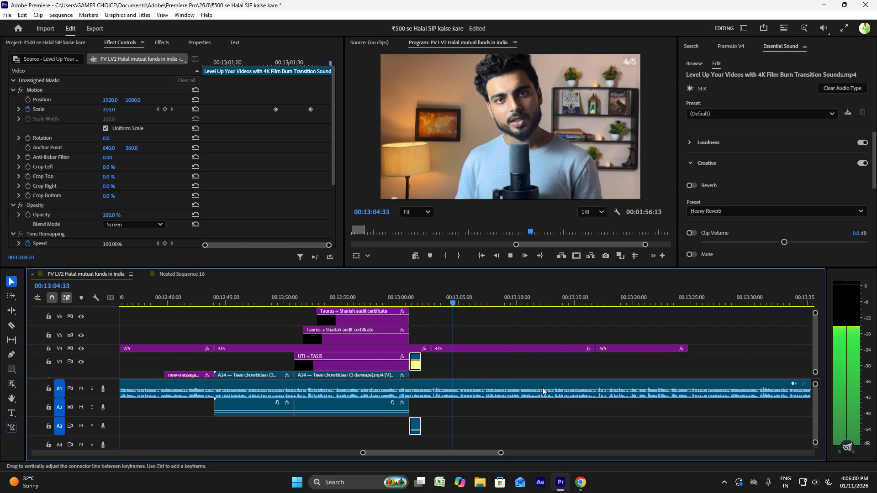
{"action": "key", "text": "space"}
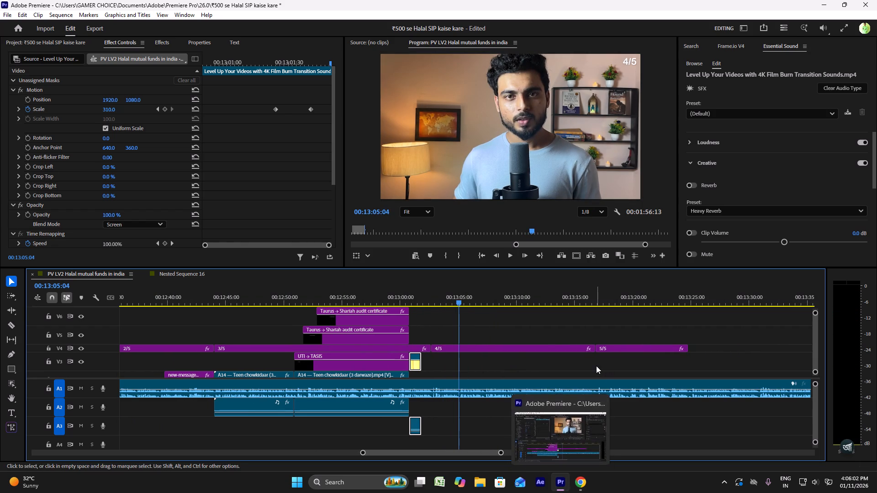
Switch to Chrome and open the SR11 Nifty IT factsheet link from page 10 of the editor brief in a new tab.
{"action": "left_click", "coordinate": [580, 479]}
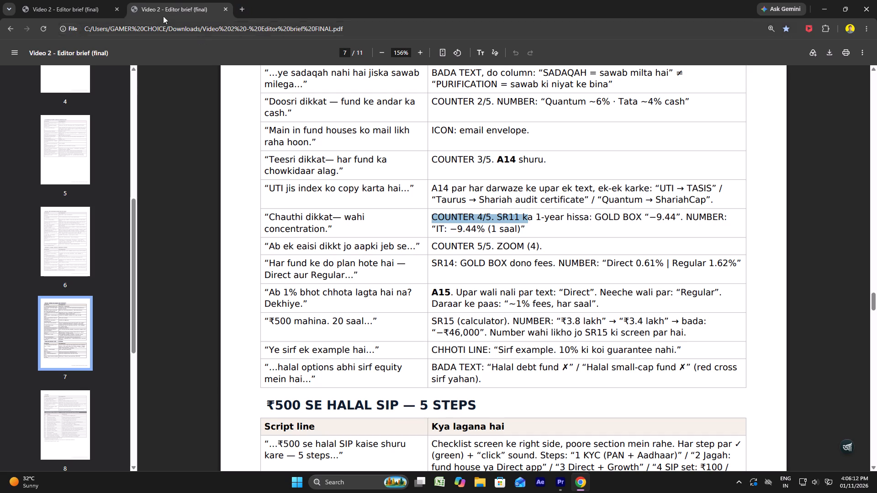
{"action": "left_click", "coordinate": [68, 2]}
{"action": "left_click_drag", "start_coordinate": [70, 0], "coordinate": [130, 7]}
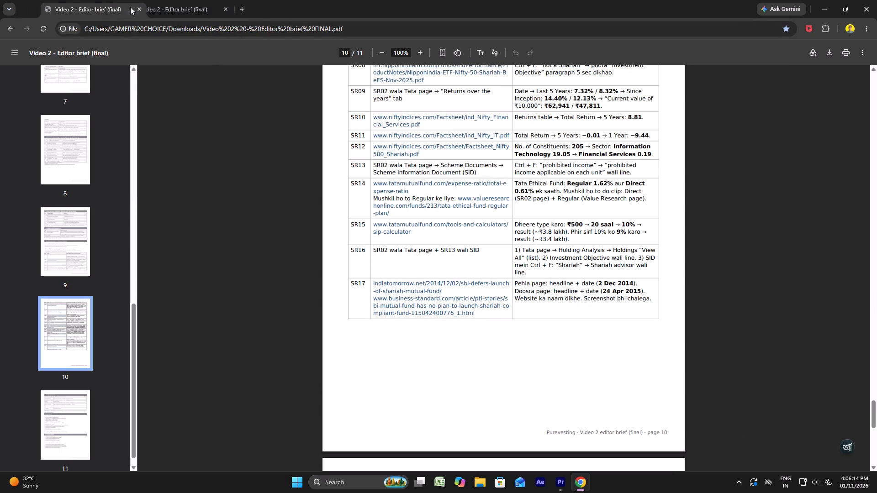
{"action": "left_click_drag", "start_coordinate": [130, 7], "coordinate": [177, 0]}
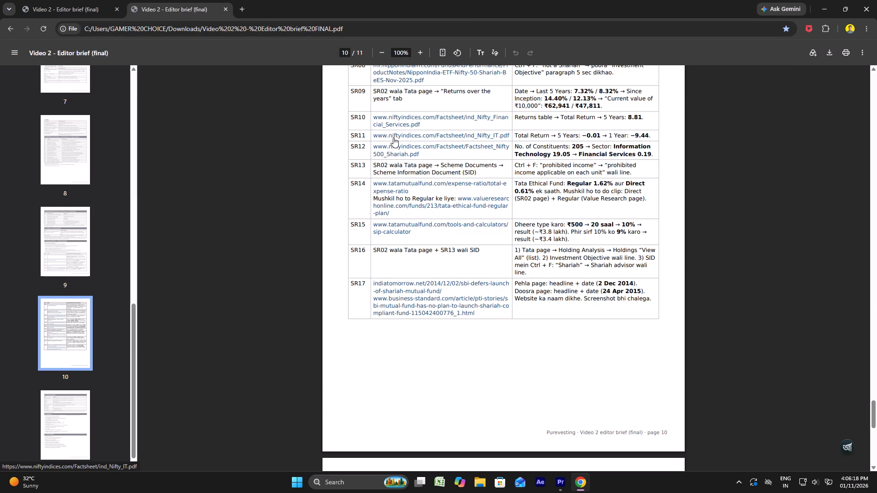
{"action": "right_click", "coordinate": [393, 137]}
{"action": "left_click", "coordinate": [412, 148]}
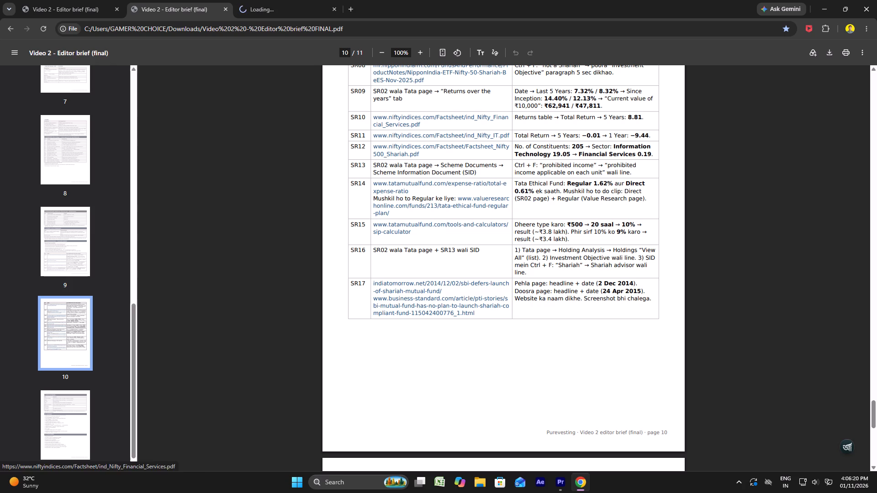
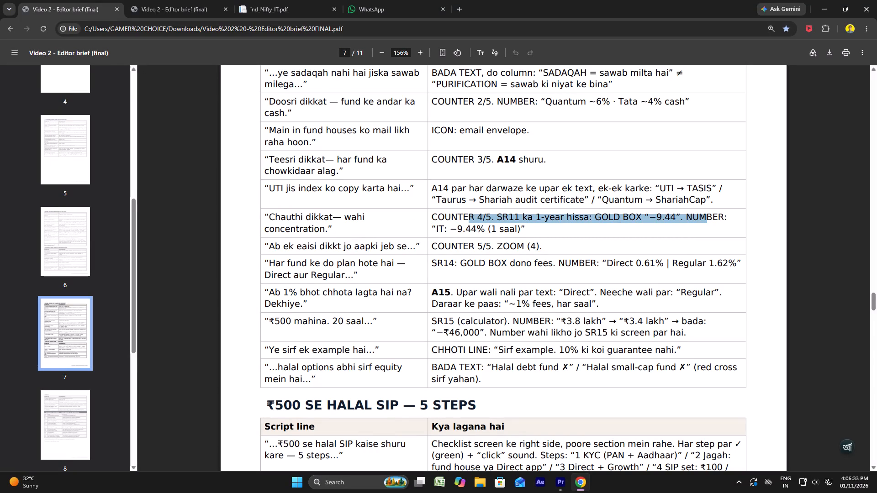
In the editor brief PDF in Chrome, review the on-screen instructions for the "Chauthi dikkat— wahi concentration" script line.
{"action": "left_click_drag", "start_coordinate": [710, 214], "coordinate": [729, 214]}
{"action": "left_click_drag", "start_coordinate": [577, 221], "coordinate": [422, 230]}
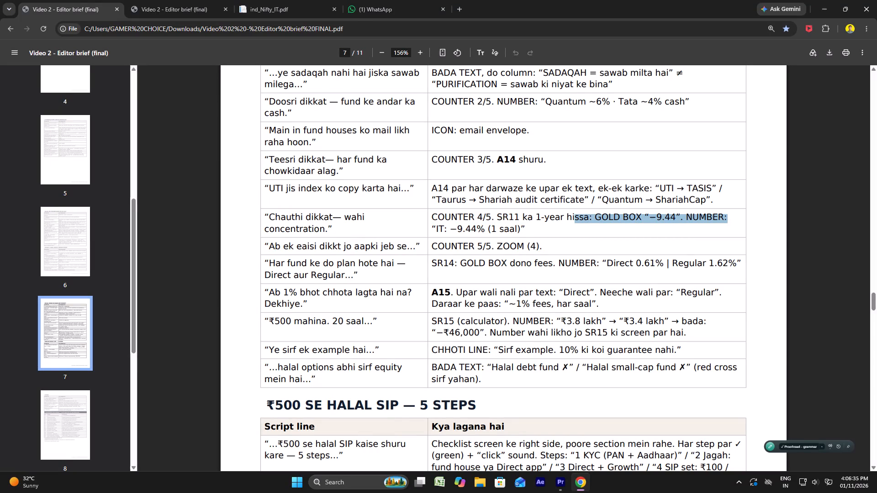
{"action": "left_click_drag", "start_coordinate": [422, 230], "coordinate": [423, 230]}
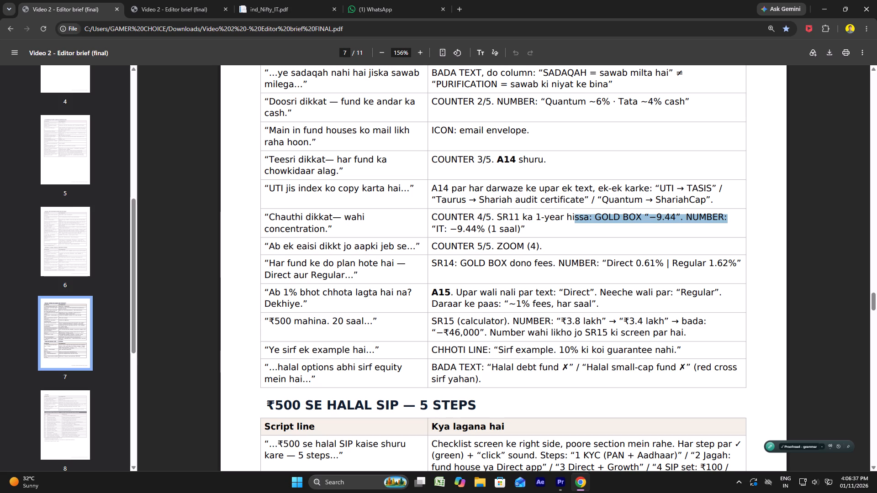
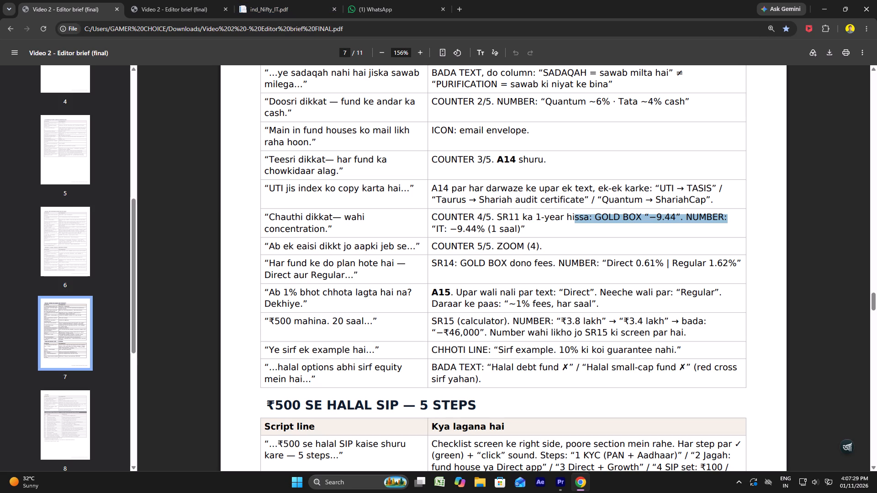
In Chrome, search both pages of the Nifty IT factsheet for the −9.44% one-year IT return named in the editor brief's COUNTER 4/5 row.
{"action": "left_click", "coordinate": [584, 215]}
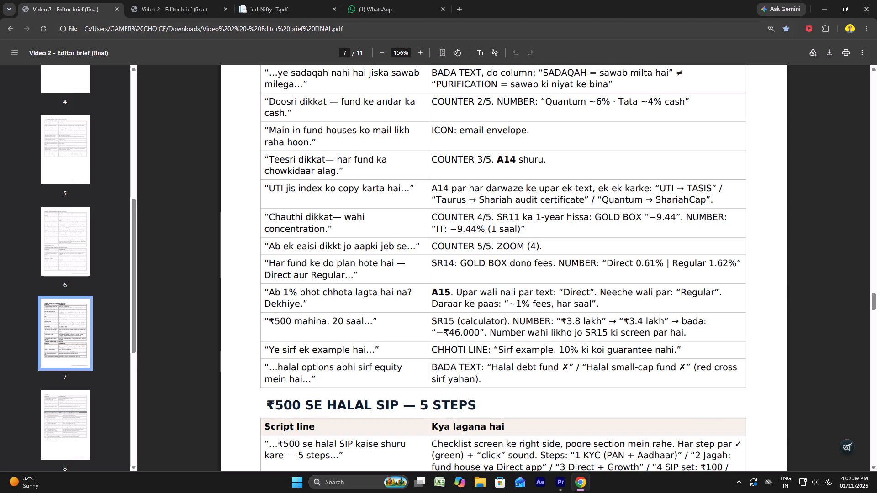
{"action": "left_click", "coordinate": [295, 0]}
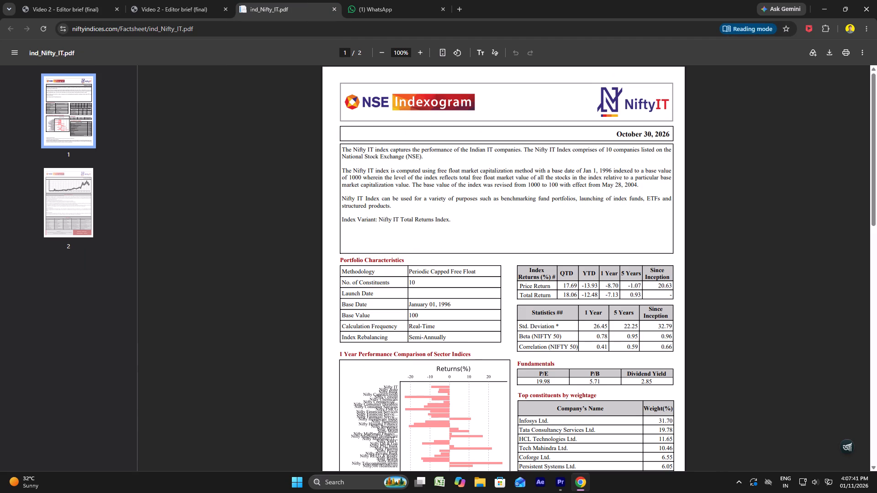
{"action": "scroll", "coordinate": [416, 355], "scroll_direction": "up", "scroll_amount": 2, "text": "ctrl"}
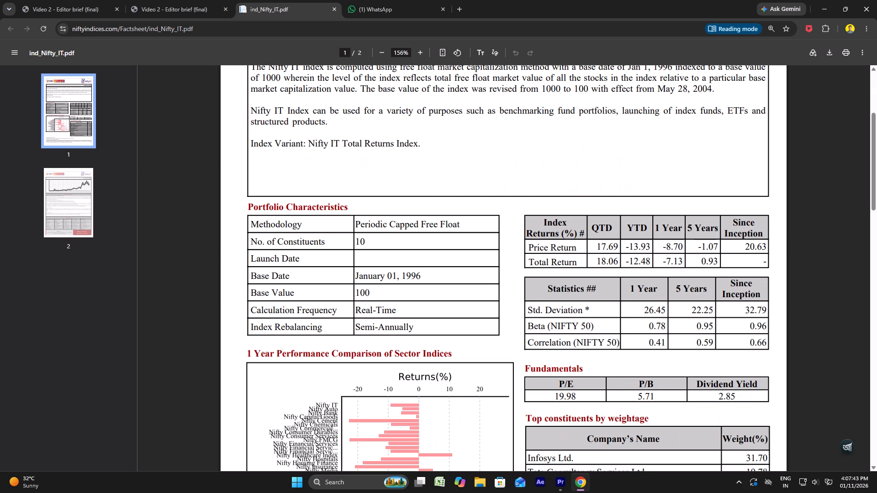
{"action": "scroll", "coordinate": [416, 355], "scroll_direction": "down", "scroll_amount": 1}
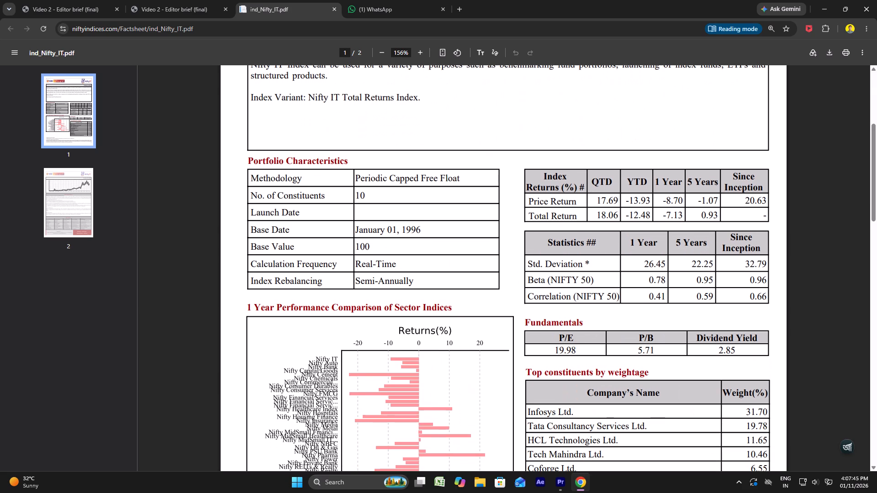
{"action": "scroll", "coordinate": [416, 355], "scroll_direction": "down", "scroll_amount": 4}
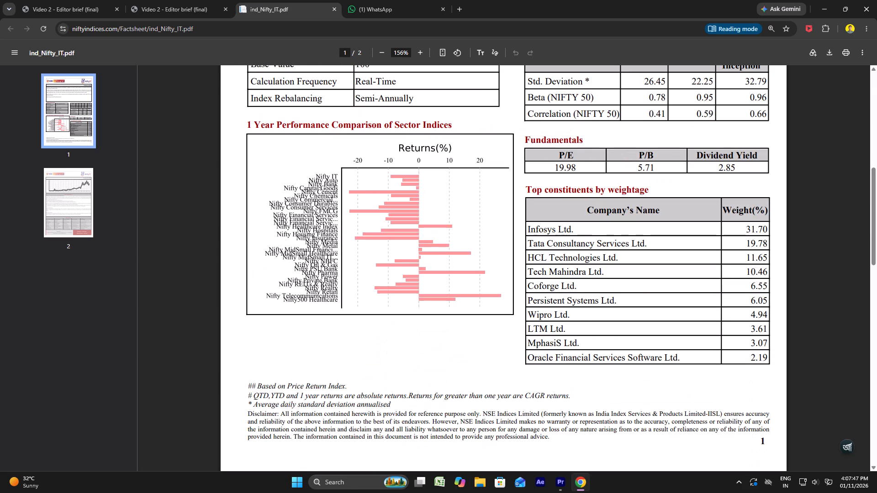
{"action": "scroll", "coordinate": [416, 355], "scroll_direction": "down", "scroll_amount": 10}
{"action": "scroll", "coordinate": [414, 354], "scroll_direction": "up", "scroll_amount": 10}
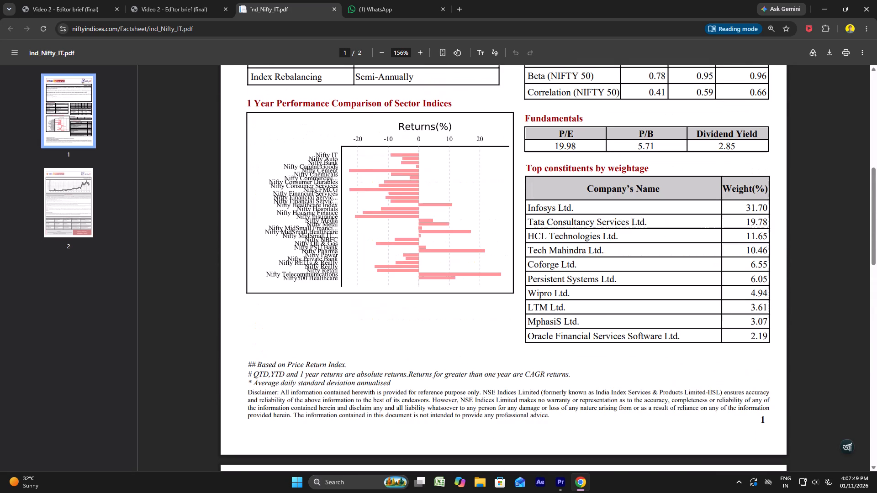
{"action": "scroll", "coordinate": [414, 362], "scroll_direction": "down", "scroll_amount": 12}
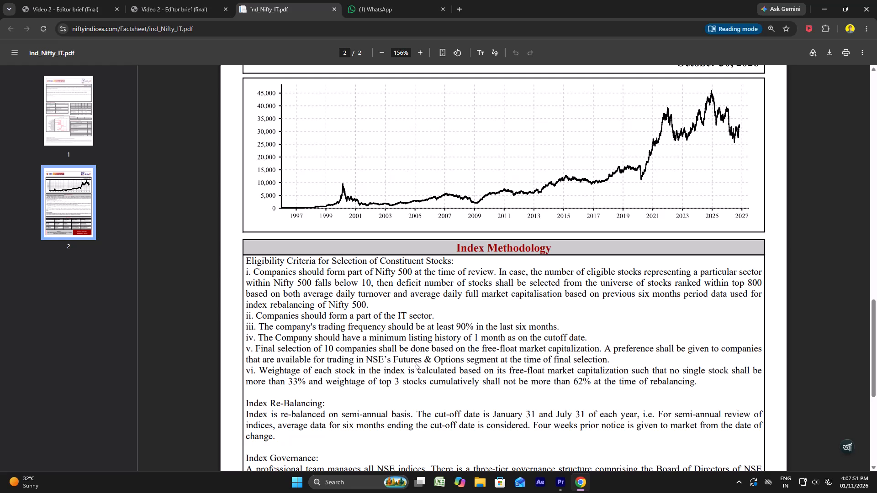
{"action": "scroll", "coordinate": [415, 364], "scroll_direction": "down", "scroll_amount": 4}
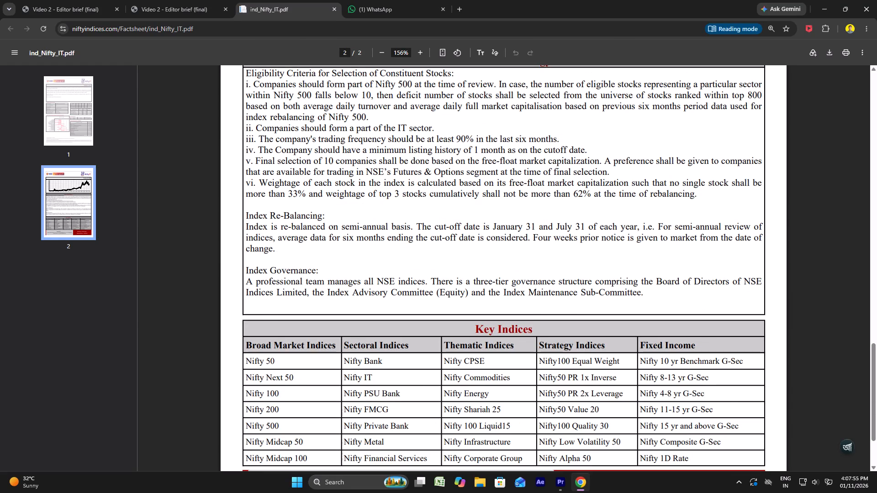
{"action": "scroll", "coordinate": [455, 405], "scroll_direction": "down", "scroll_amount": 9}
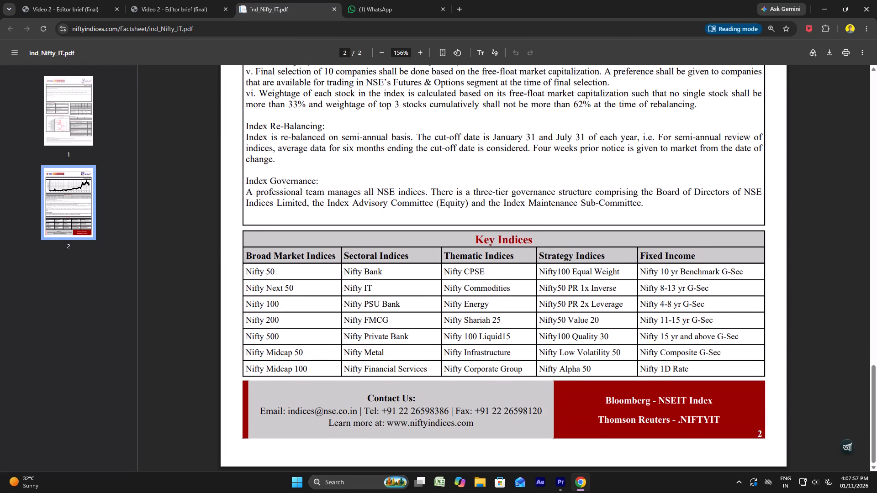
{"action": "scroll", "coordinate": [453, 405], "scroll_direction": "up", "scroll_amount": 5}
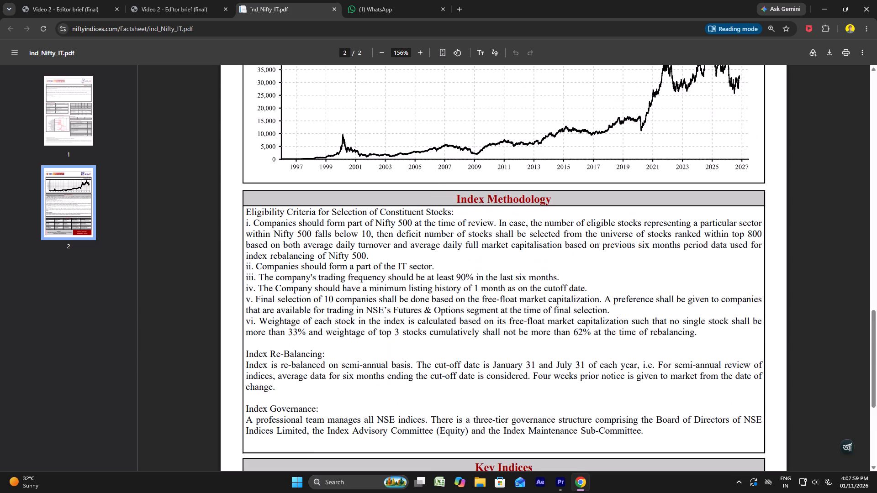
{"action": "scroll", "coordinate": [453, 405], "scroll_direction": "up", "scroll_amount": 8}
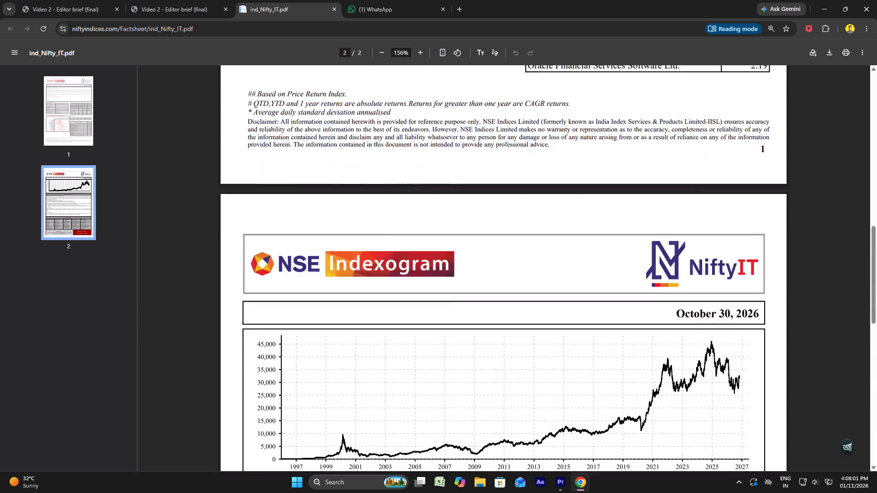
{"action": "scroll", "coordinate": [453, 405], "scroll_direction": "up", "scroll_amount": 4}
{"action": "scroll", "coordinate": [453, 405], "scroll_direction": "down", "scroll_amount": 3}
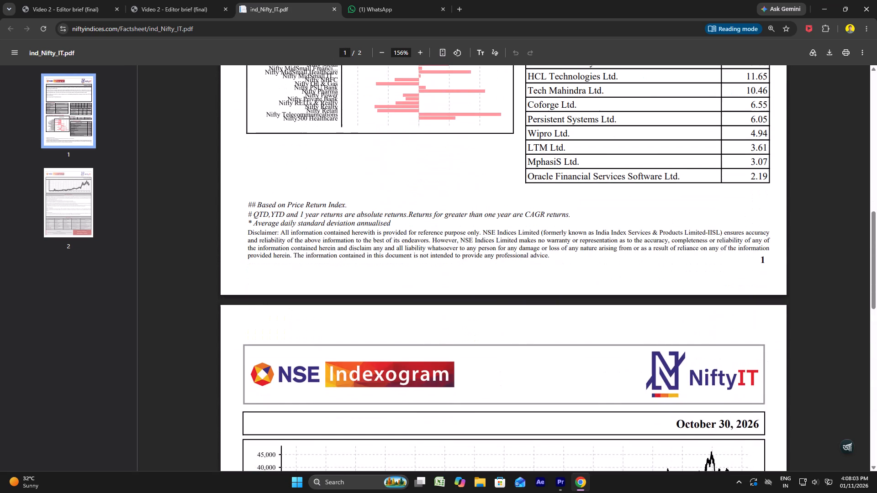
{"action": "scroll", "coordinate": [453, 405], "scroll_direction": "up", "scroll_amount": 4}
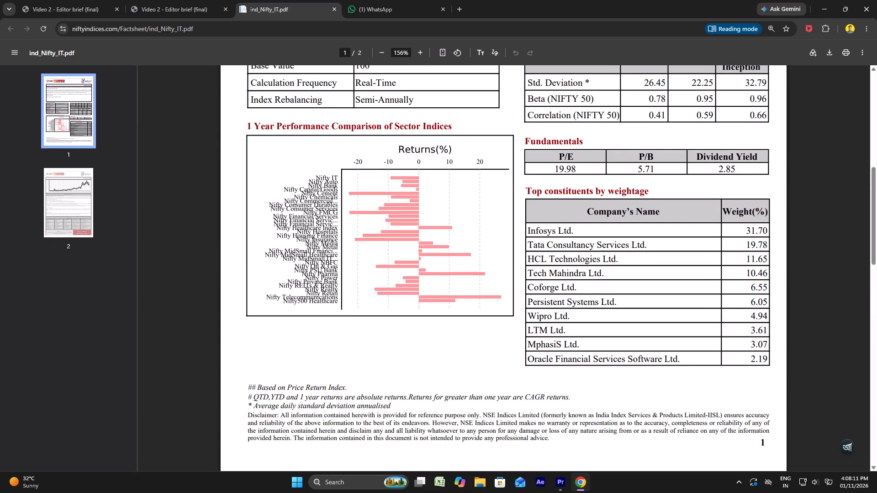
{"action": "scroll", "coordinate": [173, 364], "scroll_direction": "up", "scroll_amount": 4}
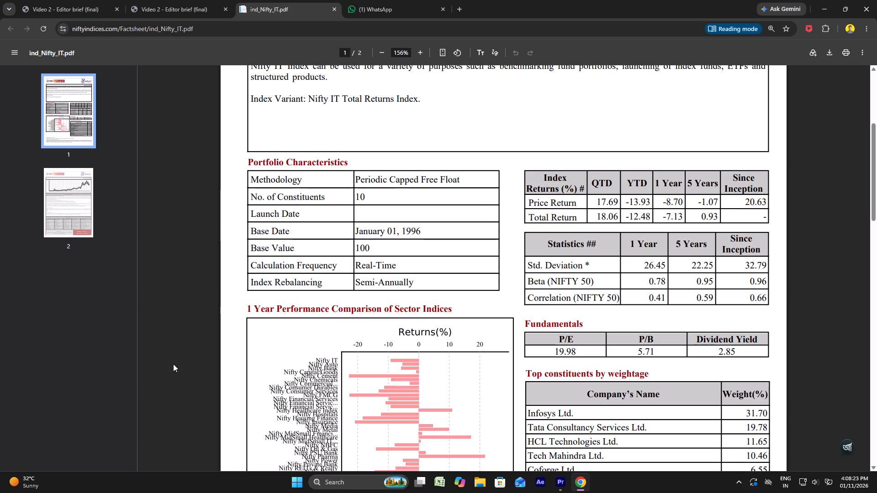
Examine the upper part of the Nifty IT factsheet's first page, from the header and date to the index returns table.
{"action": "scroll", "coordinate": [514, 402], "scroll_direction": "up", "scroll_amount": 3}
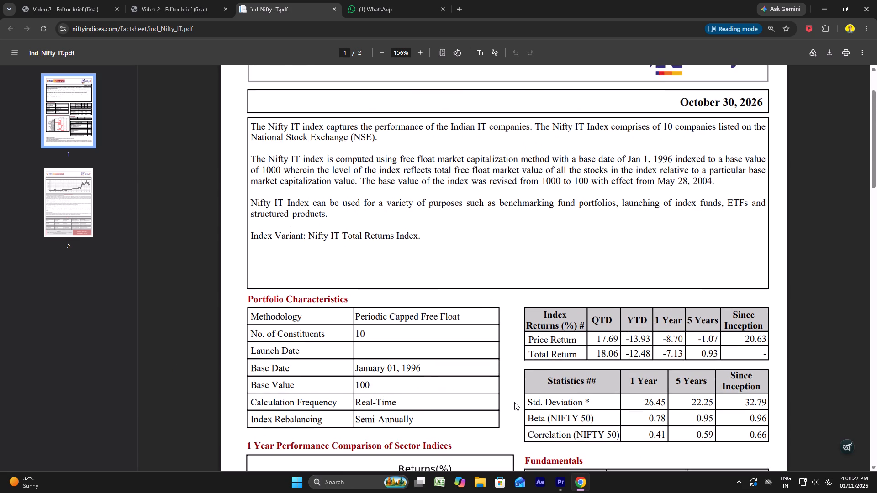
{"action": "scroll", "coordinate": [514, 402], "scroll_direction": "up", "scroll_amount": 3}
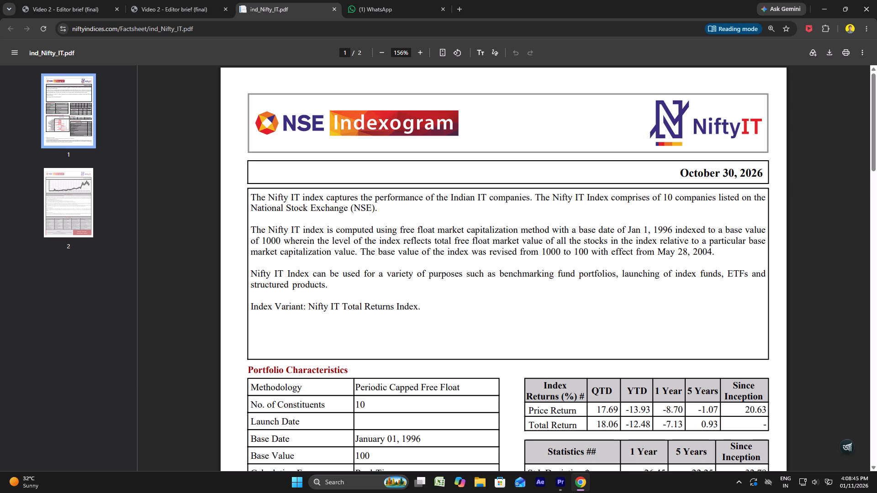
{"action": "scroll", "coordinate": [366, 344], "scroll_direction": "down", "scroll_amount": 2}
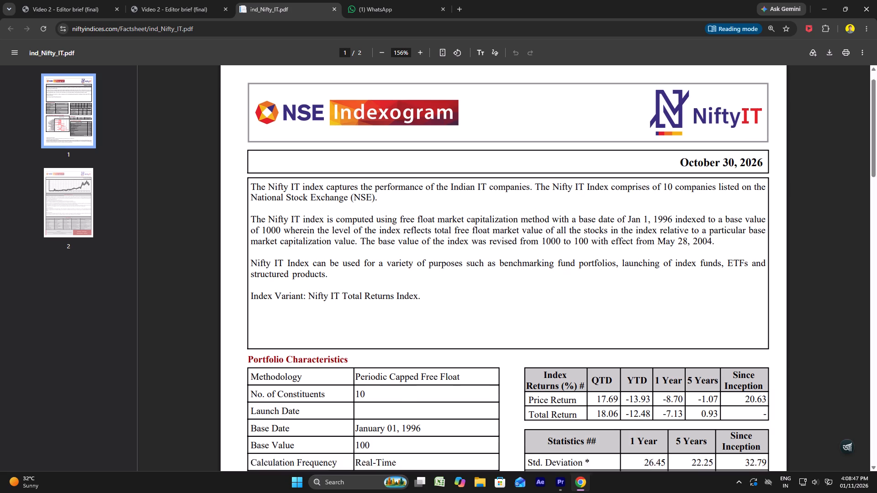
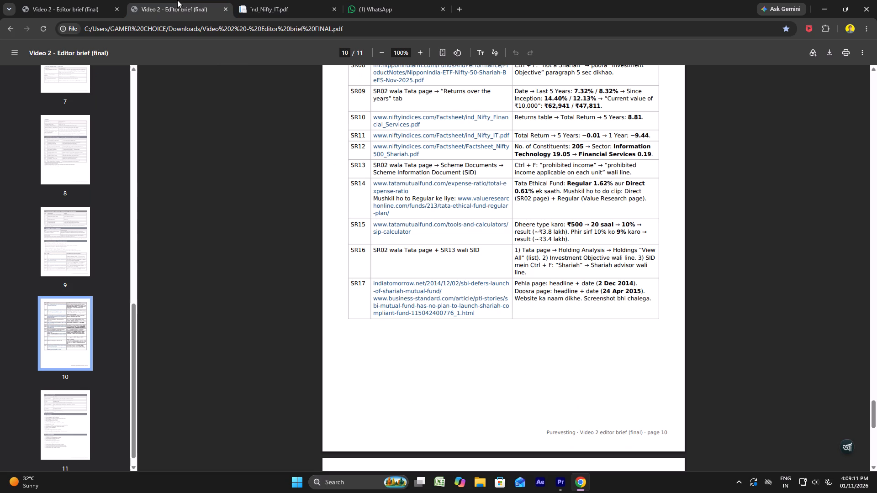
Return to the editor brief's script table to check the COUNTER 4/5 row's instructions for the SR11 one-year return.
{"action": "left_click", "coordinate": [99, 0]}
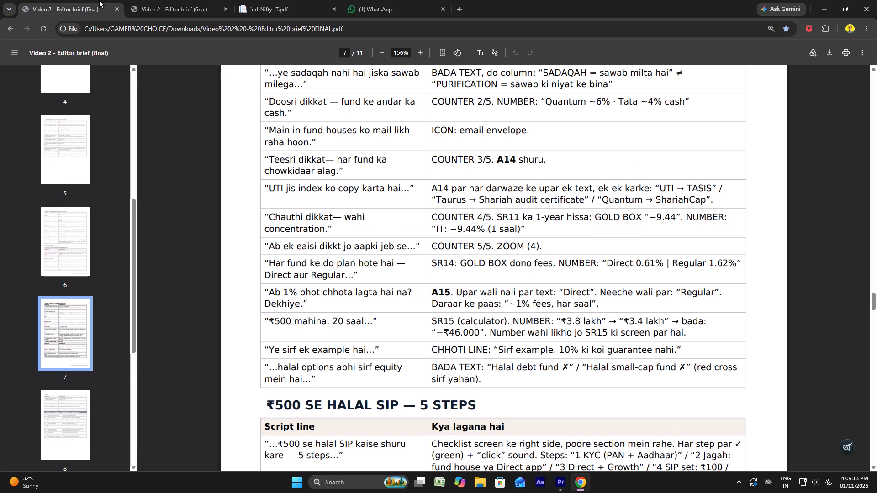
Compare the editor brief's COUNTER 4/5 row and SR11 source entry with the Index Returns table in the Nifty IT factsheet.
{"action": "left_click", "coordinate": [313, 0]}
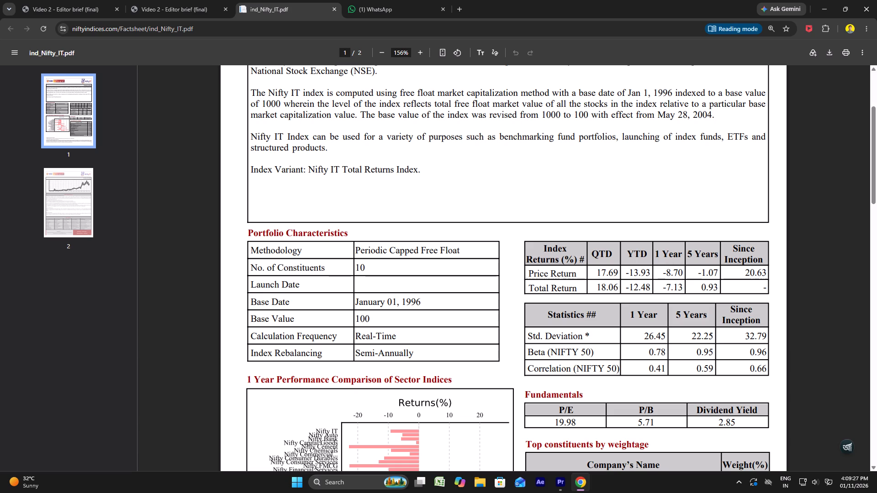
{"action": "left_click", "coordinate": [195, 0]}
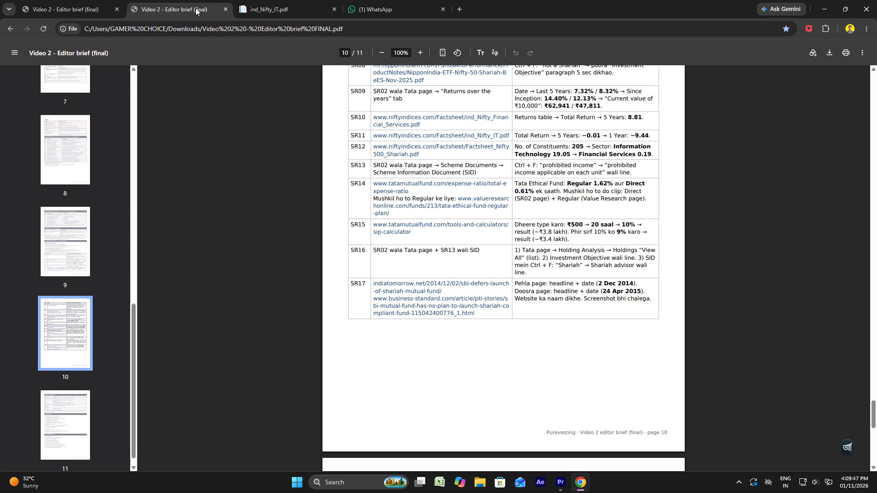
{"action": "left_click", "coordinate": [106, 0]}
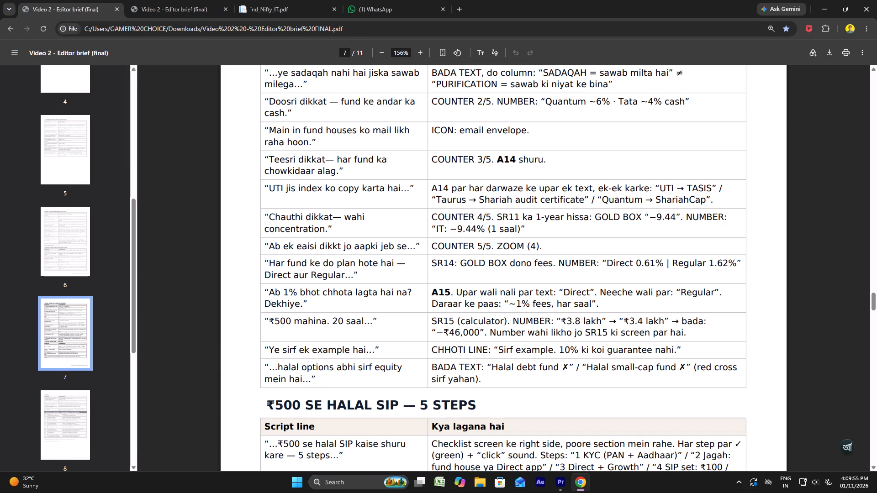
{"action": "left_click_drag", "start_coordinate": [446, 96], "coordinate": [544, 100]}
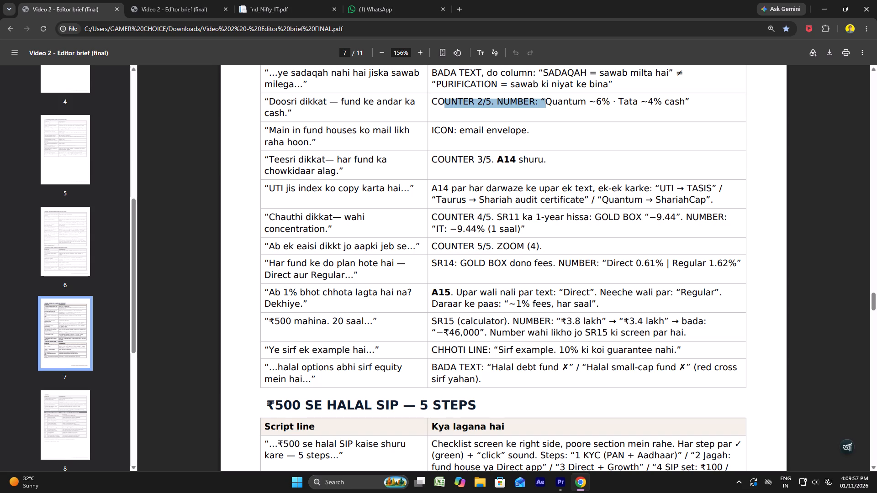
{"action": "left_click", "coordinate": [519, 136]}
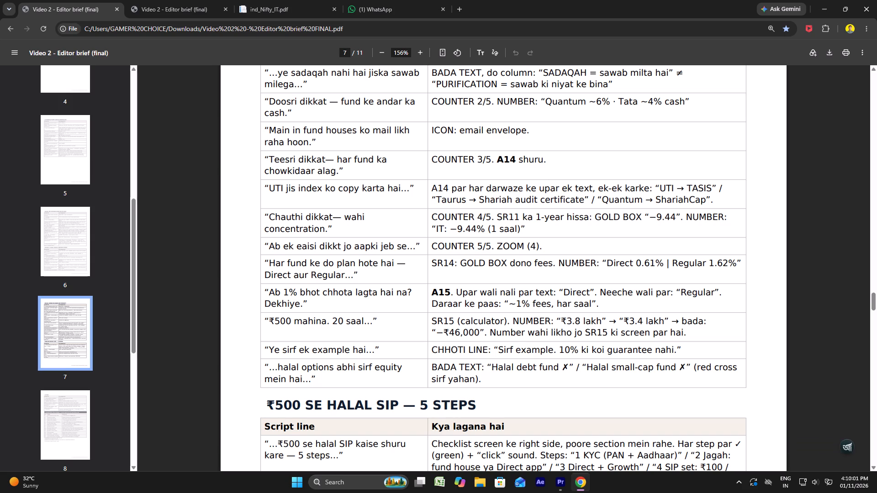
{"action": "left_click_drag", "start_coordinate": [499, 220], "coordinate": [528, 218]}
{"action": "left_click", "coordinate": [539, 221]}
{"action": "left_click_drag", "start_coordinate": [598, 219], "coordinate": [670, 211]}
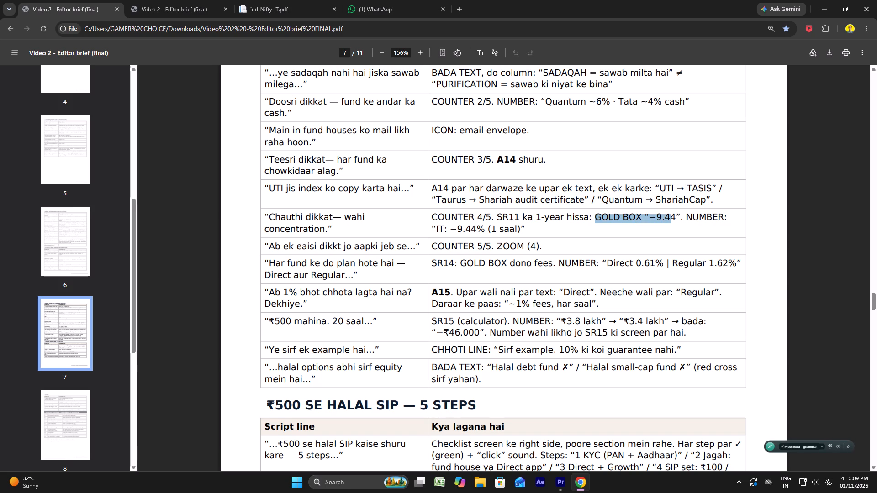
{"action": "left_click_drag", "start_coordinate": [453, 219], "coordinate": [534, 217]}
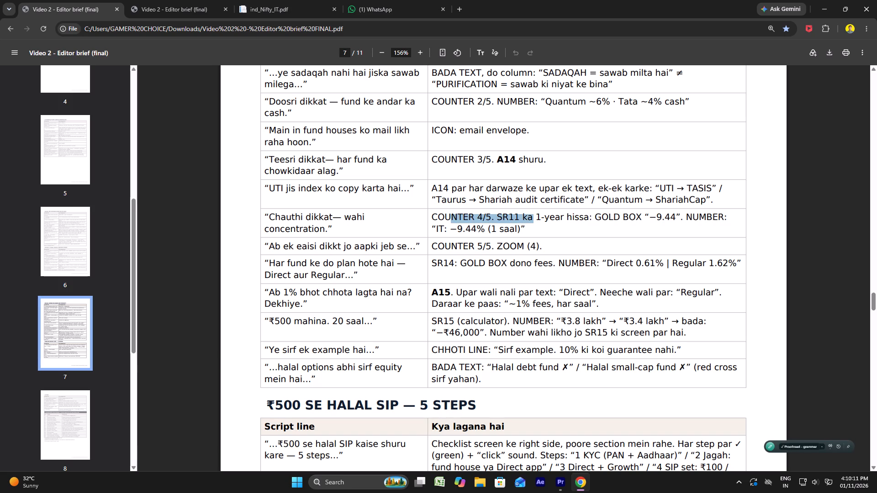
{"action": "left_click", "coordinate": [552, 221]}
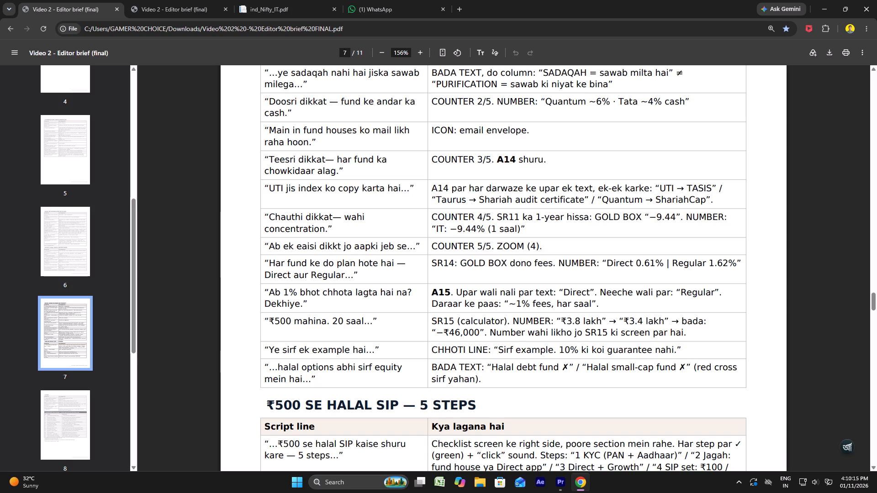
{"action": "left_click", "coordinate": [236, 0]}
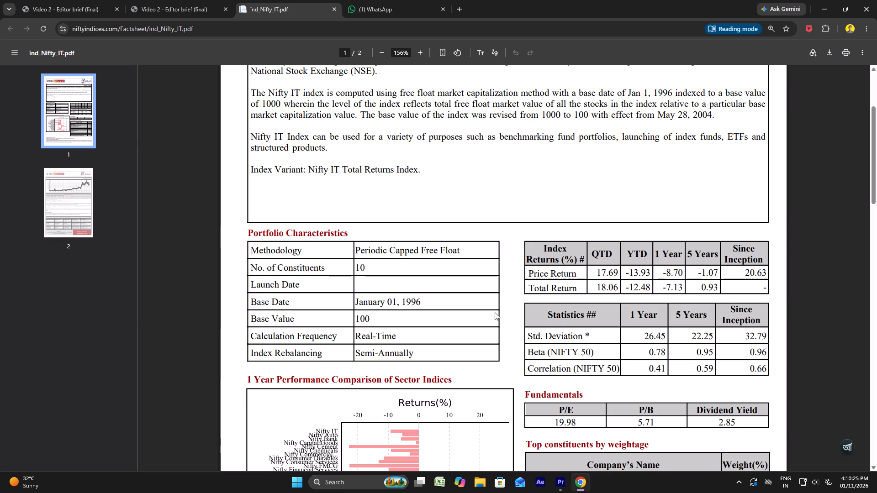
{"action": "left_click", "coordinate": [146, 0]}
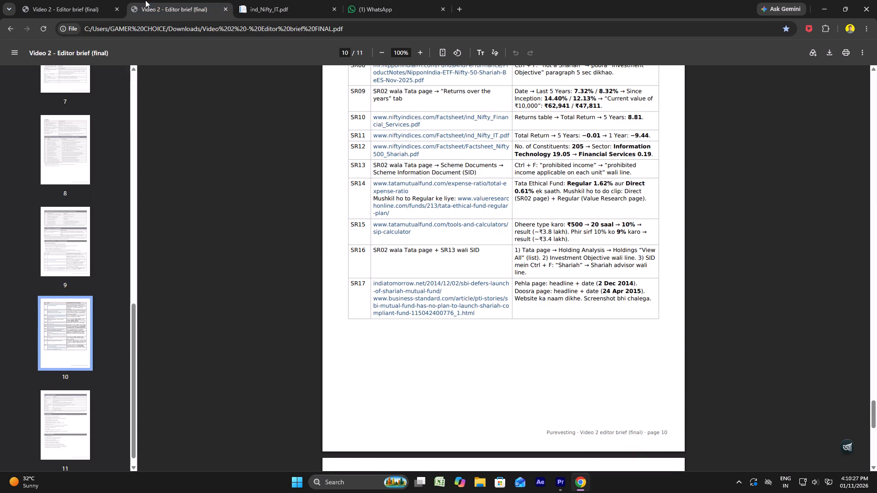
{"action": "left_click", "coordinate": [65, 0]}
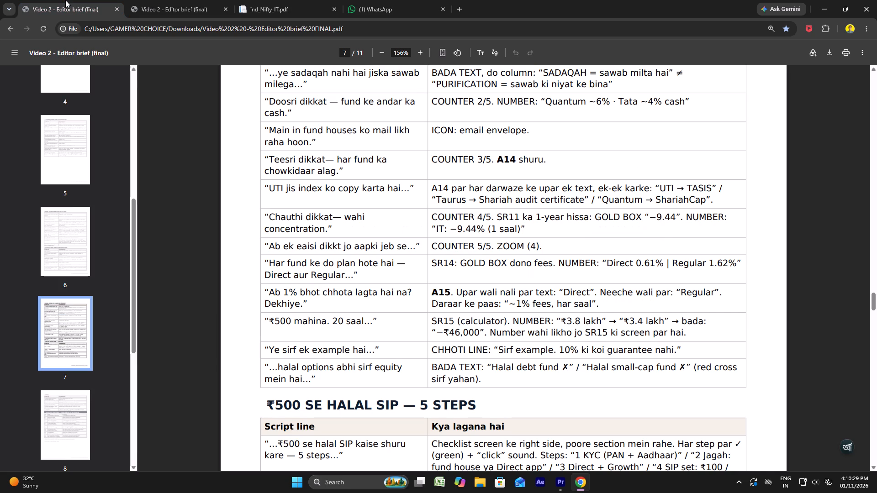
{"action": "left_click", "coordinate": [264, 0]}
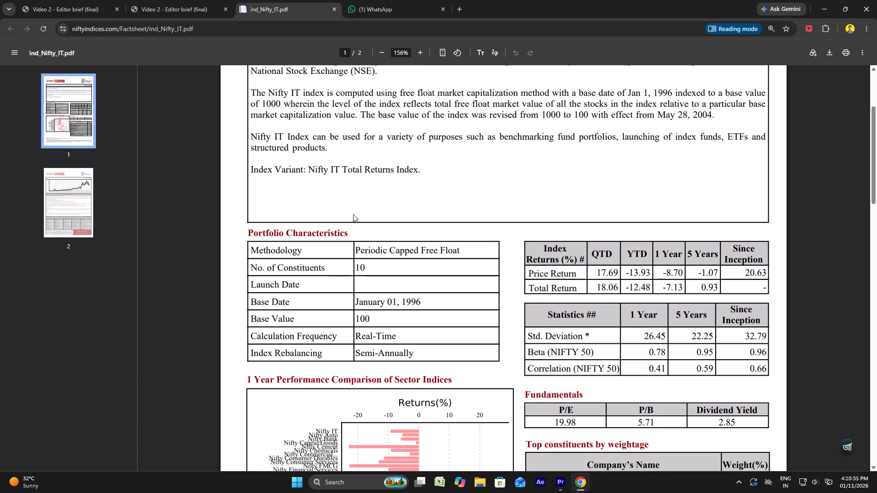
Start a screen snip of the editor brief's page 7 with the COUNTER 4/5 row in view.
{"action": "left_click", "coordinate": [105, 0]}
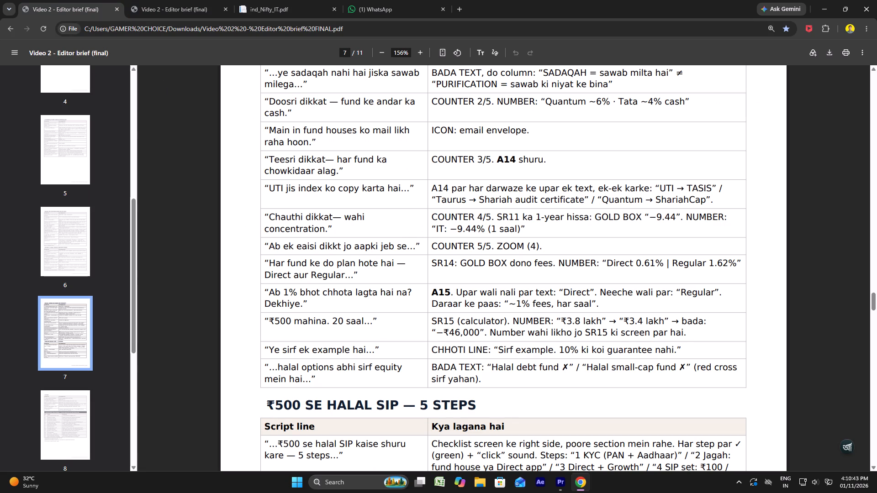
{"action": "key", "text": "Print"}
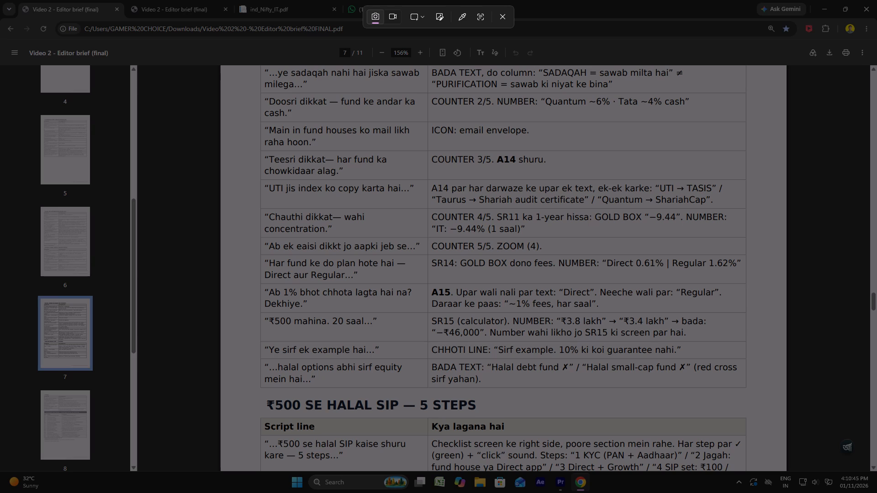
Snip the editor brief's COUNTER 4/5 row, covering both the “Chauthi dikkat— wahi concentration” script line and its SR11 gold box instruction.
{"action": "left_click_drag", "start_coordinate": [747, 239], "coordinate": [504, 214]}
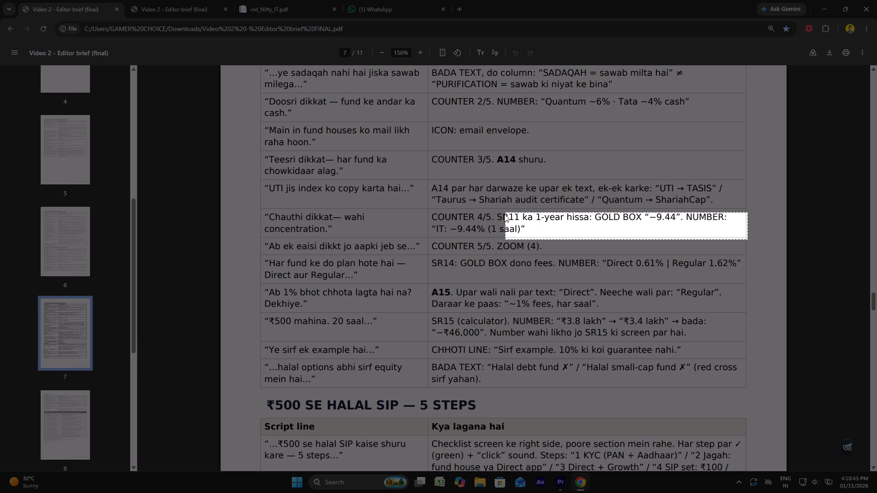
{"action": "left_click_drag", "start_coordinate": [504, 214], "coordinate": [272, 202]}
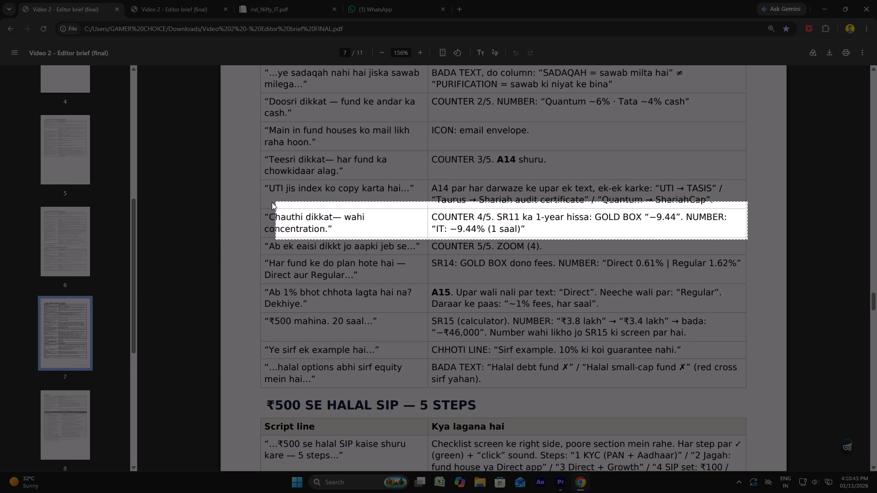
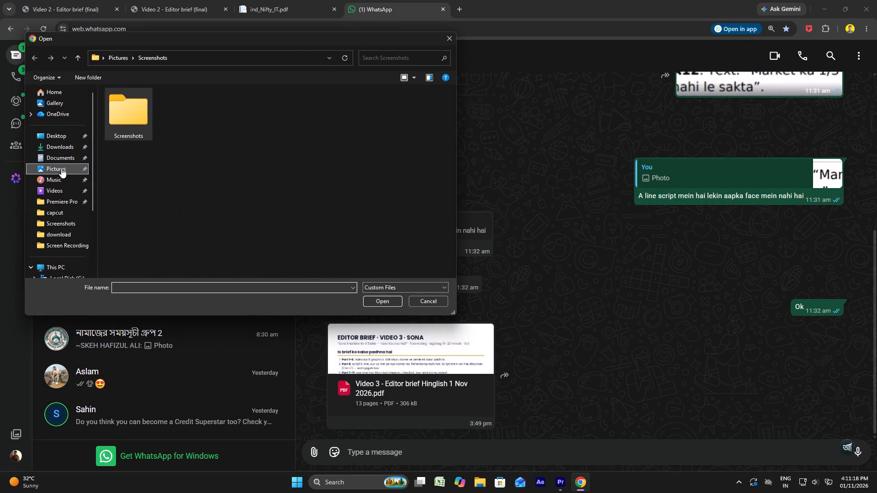
Browse to the Screenshots folder inside Pictures to pick a screenshot to attach to the WhatsApp chat.
{"action": "scroll", "coordinate": [372, 168], "scroll_direction": "down", "scroll_amount": 4}
{"action": "double_click", "coordinate": [131, 114]}
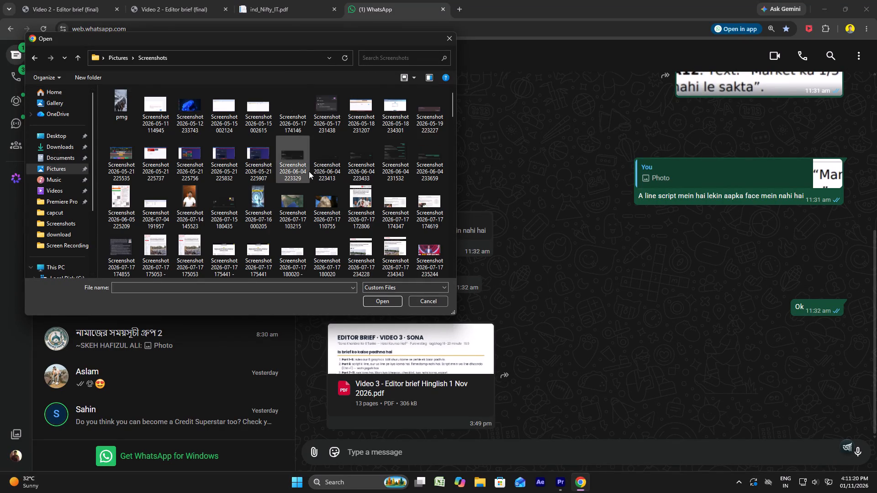
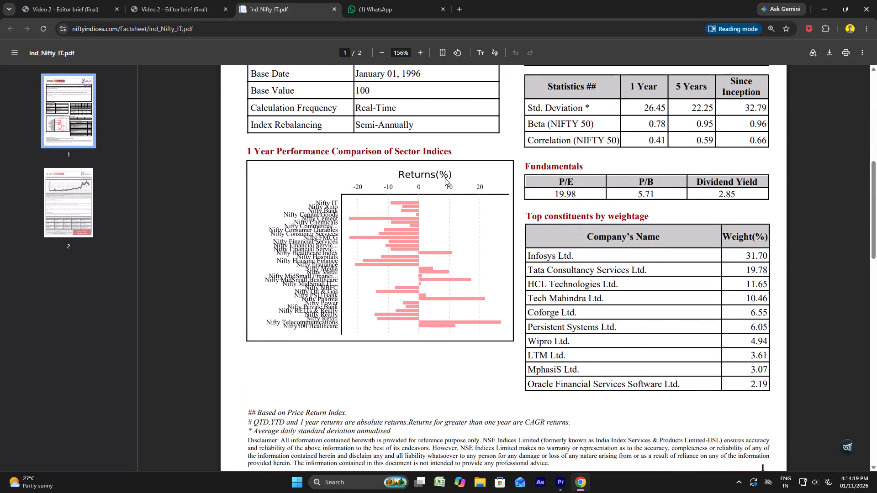
Check the Nifty IT factsheet's one-year sector returns chart against the SR11 source entry in the editor brief.
{"action": "left_click_drag", "start_coordinate": [463, 179], "coordinate": [415, 176]}
{"action": "left_click", "coordinate": [180, 0]}
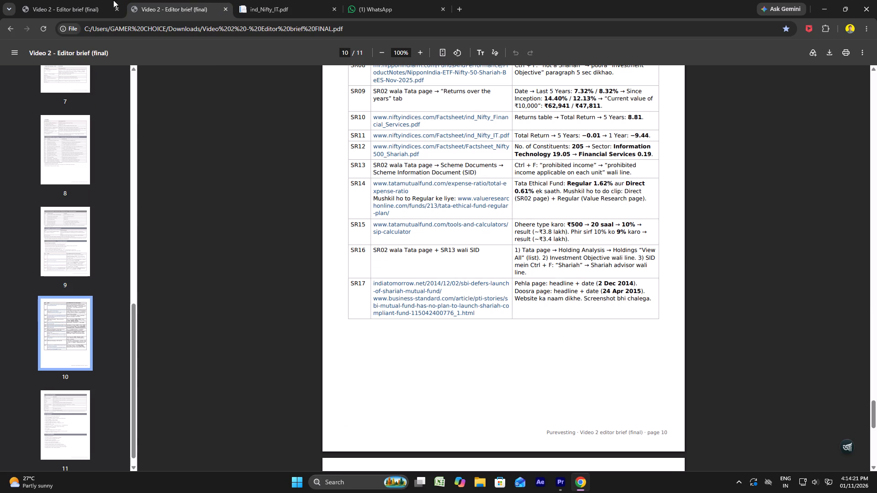
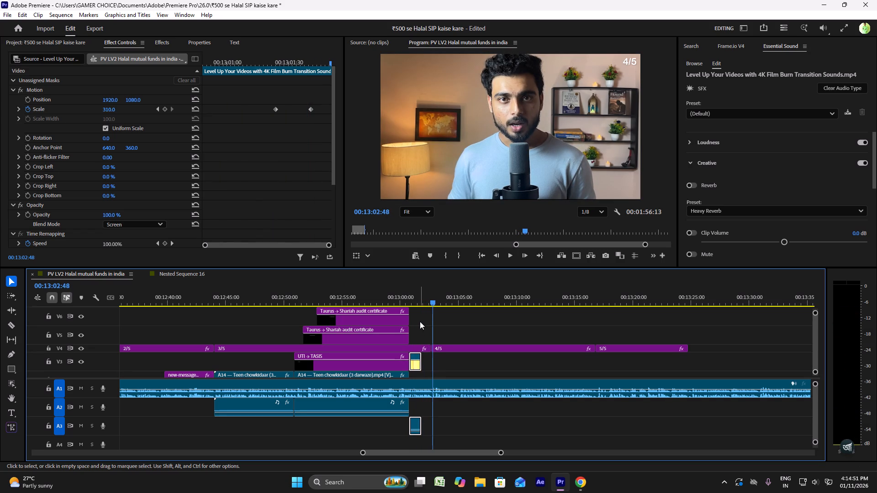
Review the change from the 3/5 section to the 4/5 section, playing the footage around 00:13:02.
{"action": "left_click", "coordinate": [399, 300]}
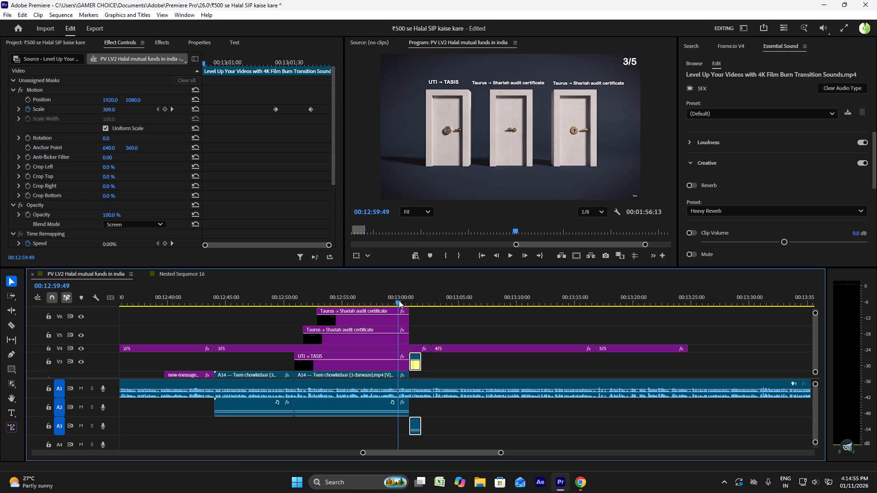
{"action": "scroll", "coordinate": [438, 326], "scroll_direction": "down", "scroll_amount": 6}
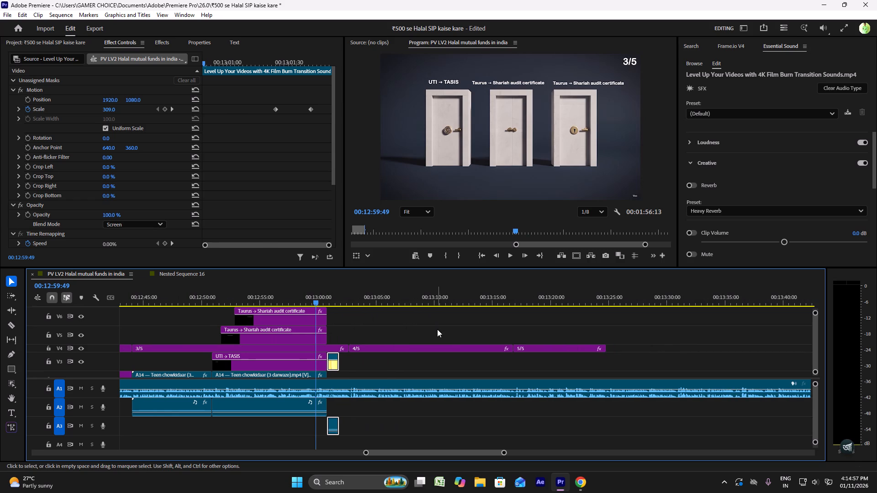
{"action": "scroll", "coordinate": [437, 331], "scroll_direction": "down", "scroll_amount": 7}
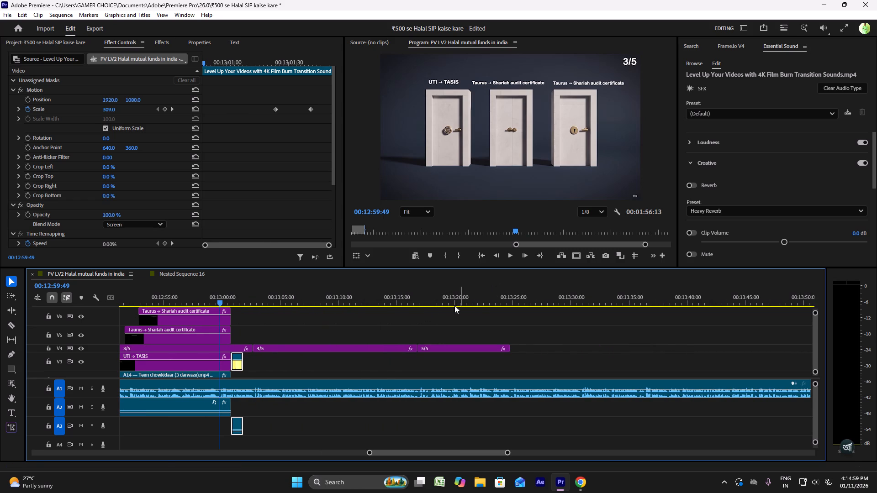
{"action": "left_click", "coordinate": [249, 295]}
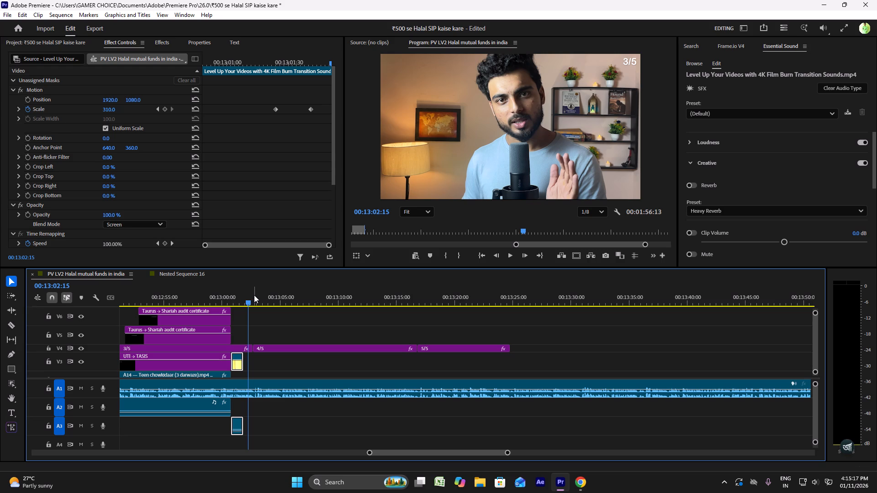
{"action": "left_click", "coordinate": [254, 295]}
{"action": "left_click", "coordinate": [245, 296]}
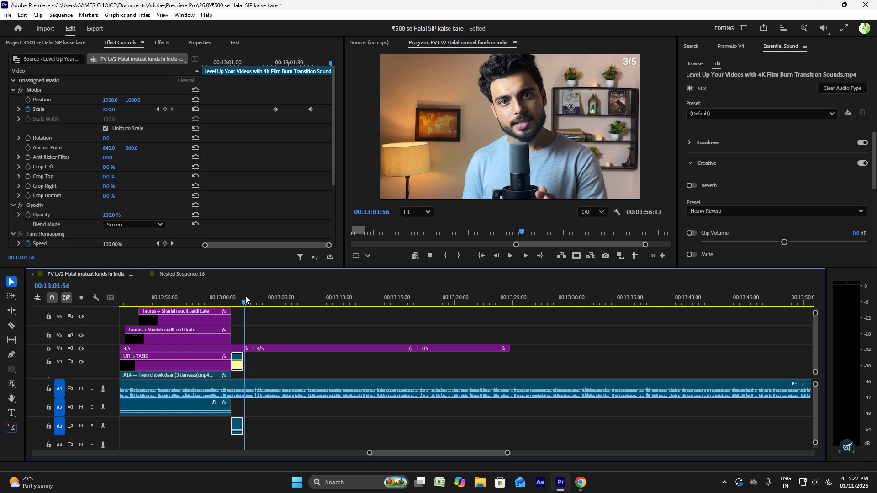
{"action": "left_click", "coordinate": [249, 296]}
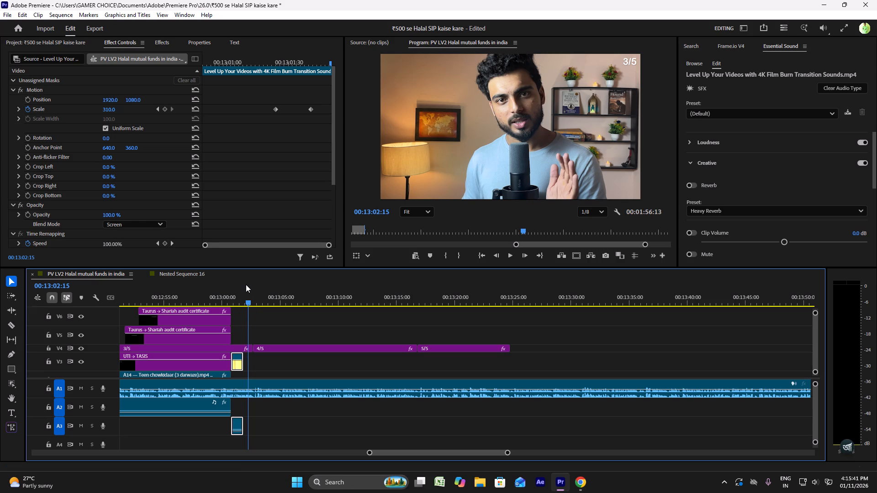
{"action": "left_click", "coordinate": [226, 293]}
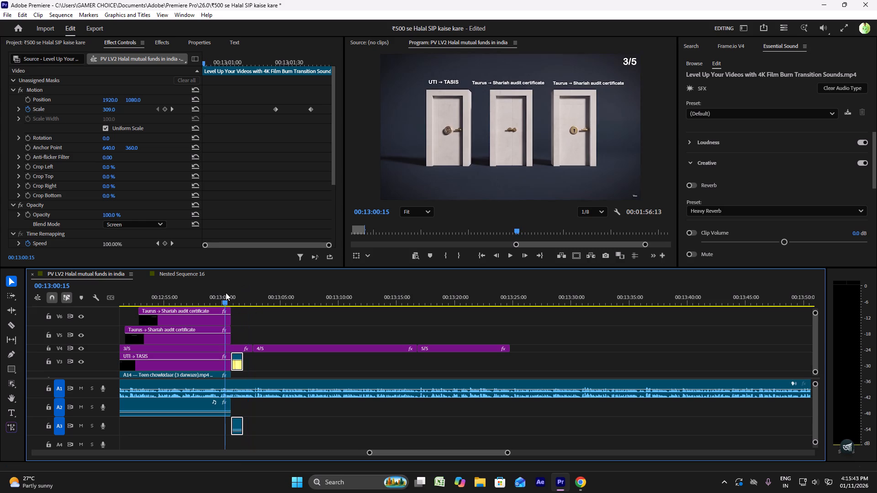
{"action": "left_click", "coordinate": [236, 293]}
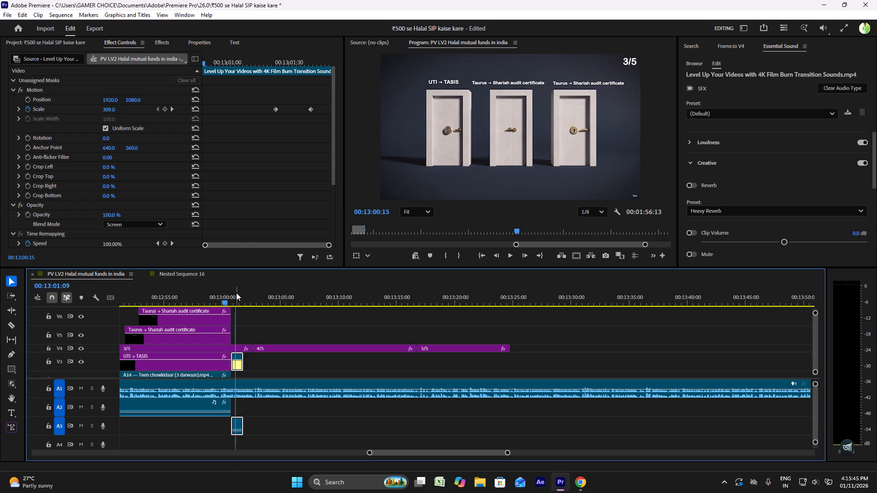
{"action": "left_click", "coordinate": [391, 294]}
{"action": "left_click", "coordinate": [409, 296]}
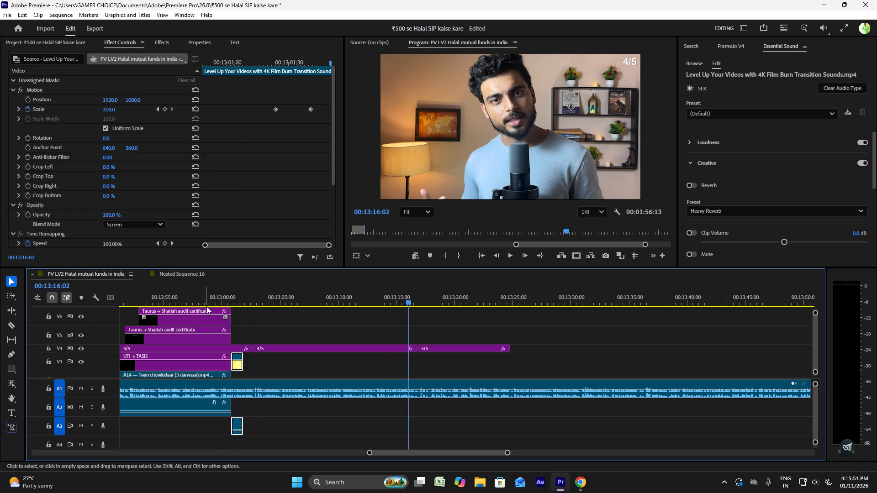
{"action": "left_click", "coordinate": [230, 289]}
{"action": "key", "text": "space"}
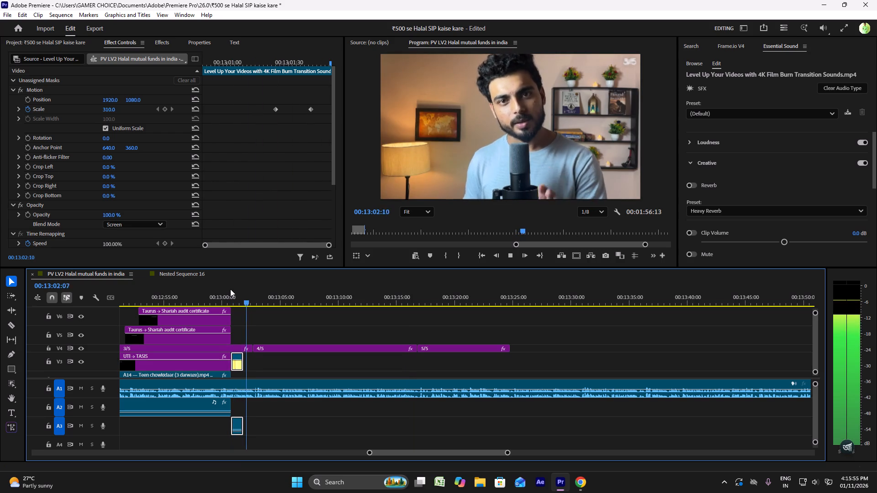
{"action": "key", "text": "space"}
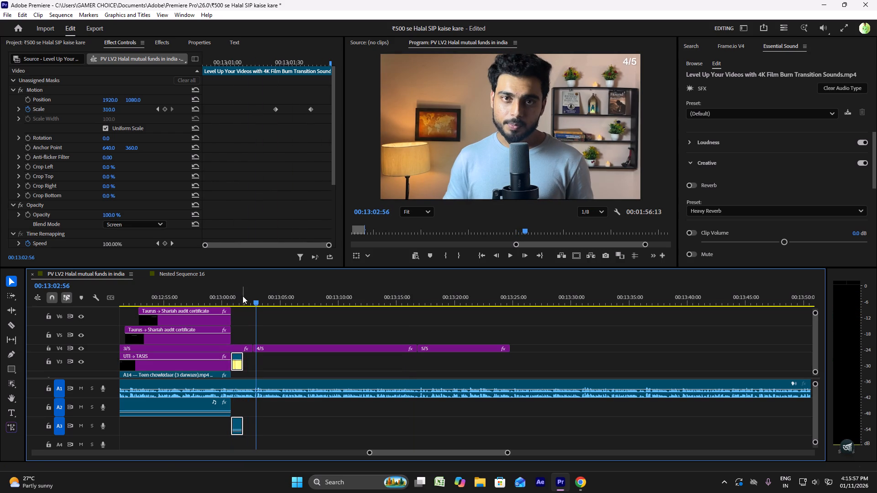
Examine closely the stretch between the film burn transition clip and the start of the 4/5 counter to locate the section change.
{"action": "scroll", "coordinate": [248, 333], "scroll_direction": "up", "scroll_amount": 7, "text": "alt"}
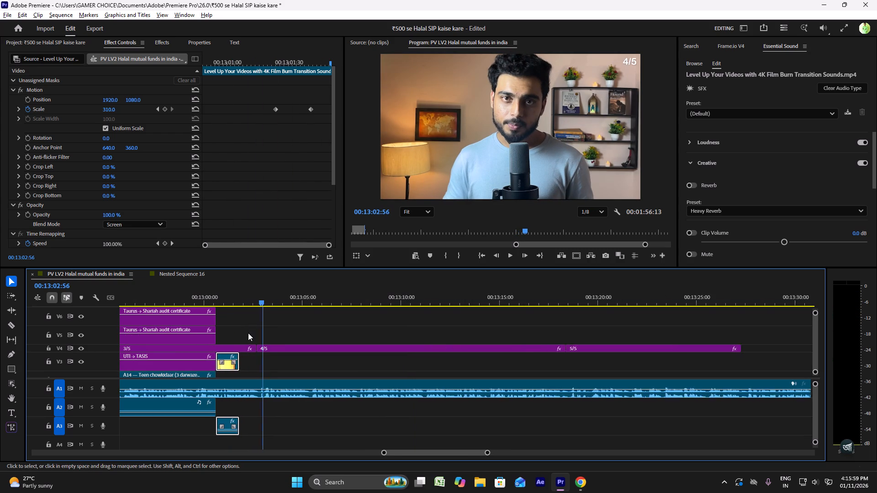
{"action": "scroll", "coordinate": [248, 333], "scroll_direction": "up", "scroll_amount": 6, "text": "alt"}
{"action": "scroll", "coordinate": [248, 333], "scroll_direction": "up", "scroll_amount": 8}
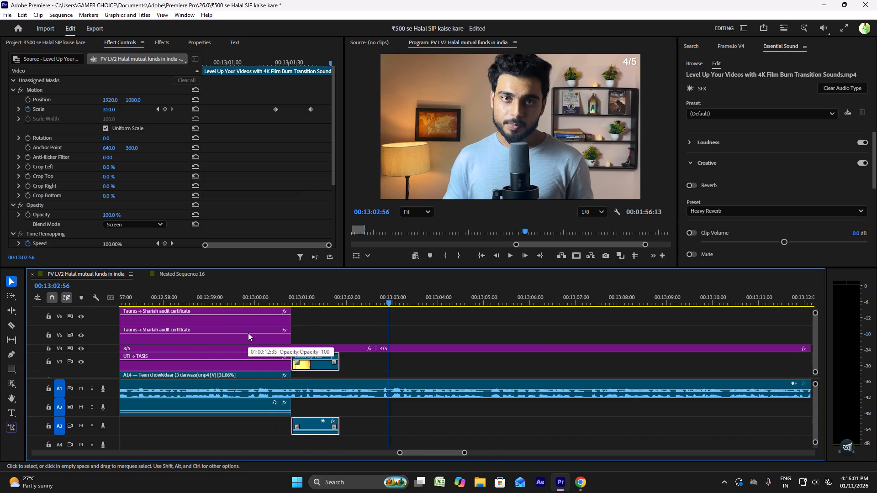
{"action": "left_click", "coordinate": [350, 280]}
{"action": "left_click", "coordinate": [349, 289]}
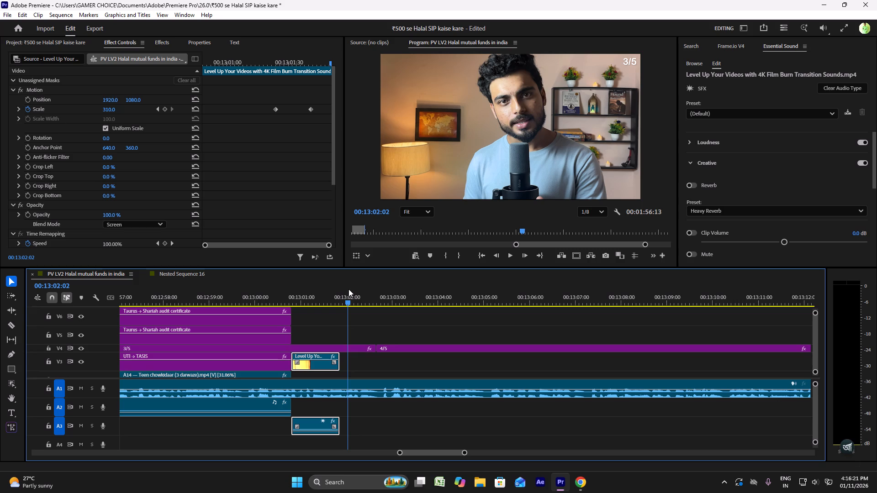
{"action": "left_click", "coordinate": [363, 290]}
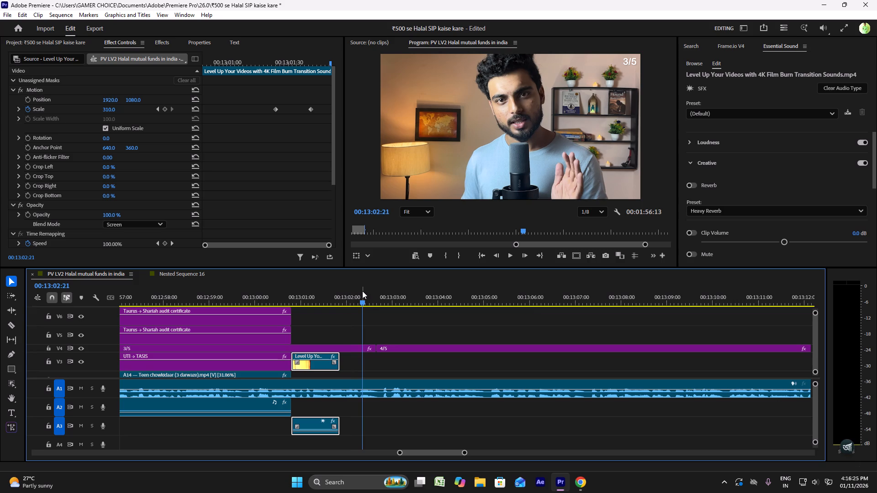
{"action": "left_click_drag", "start_coordinate": [362, 297], "coordinate": [325, 304]}
{"action": "left_click_drag", "start_coordinate": [322, 304], "coordinate": [318, 305]}
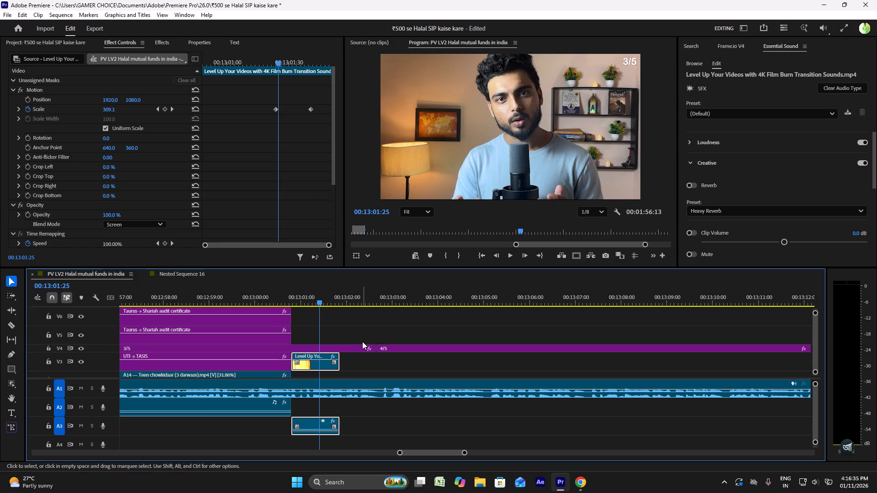
{"action": "left_click", "coordinate": [366, 299]}
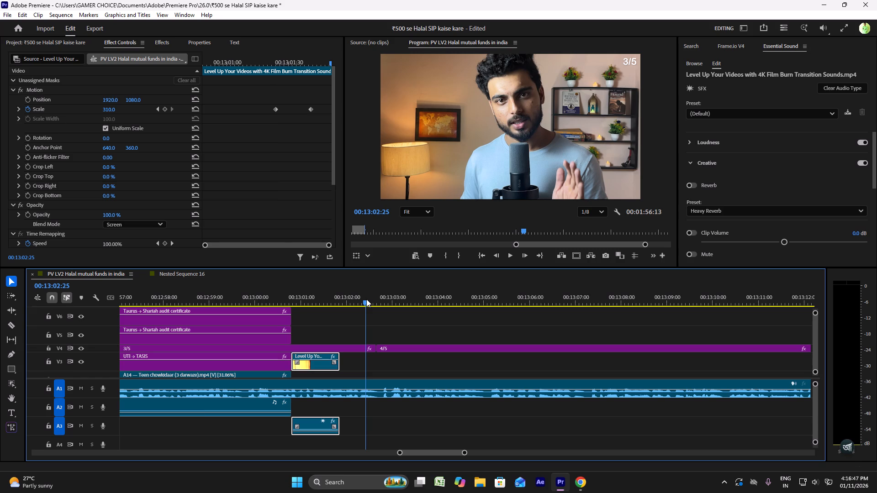
Trim the end of the film burn transition clip and its linked audio back to just before 00:13:01:41.
{"action": "left_click", "coordinate": [277, 289]}
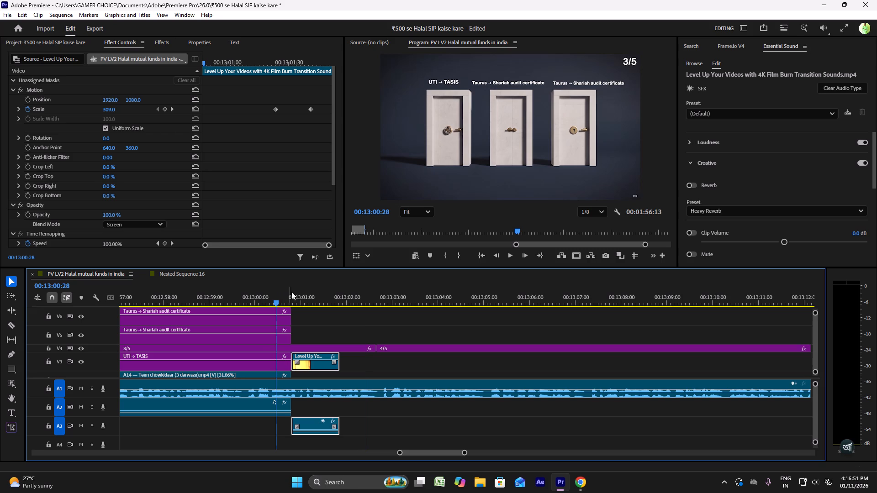
{"action": "left_click", "coordinate": [298, 294]}
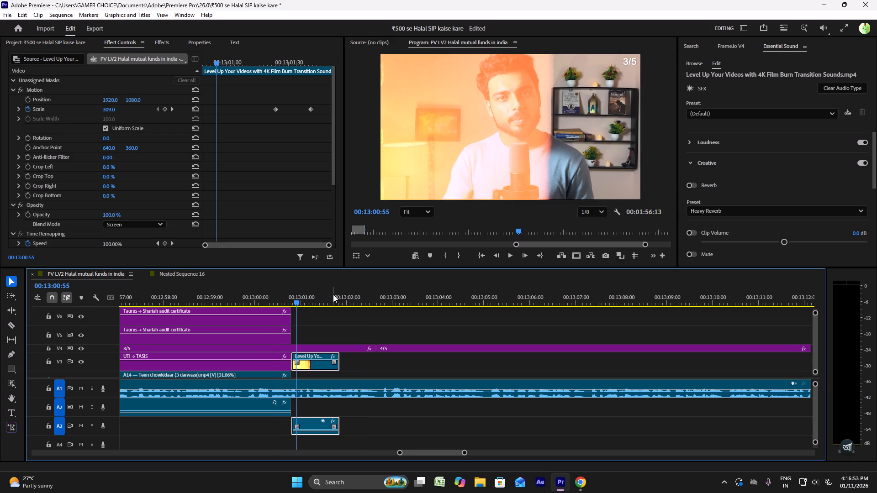
{"action": "left_click", "coordinate": [333, 294]}
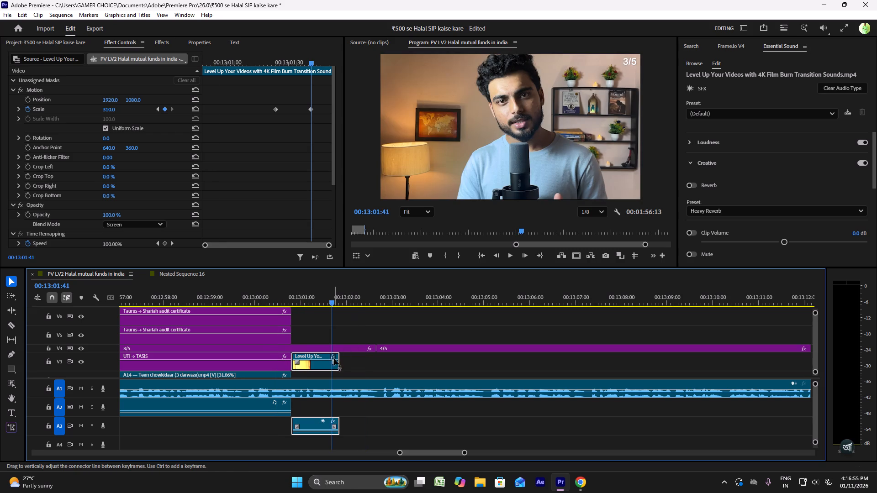
{"action": "left_click_drag", "start_coordinate": [341, 363], "coordinate": [329, 362]}
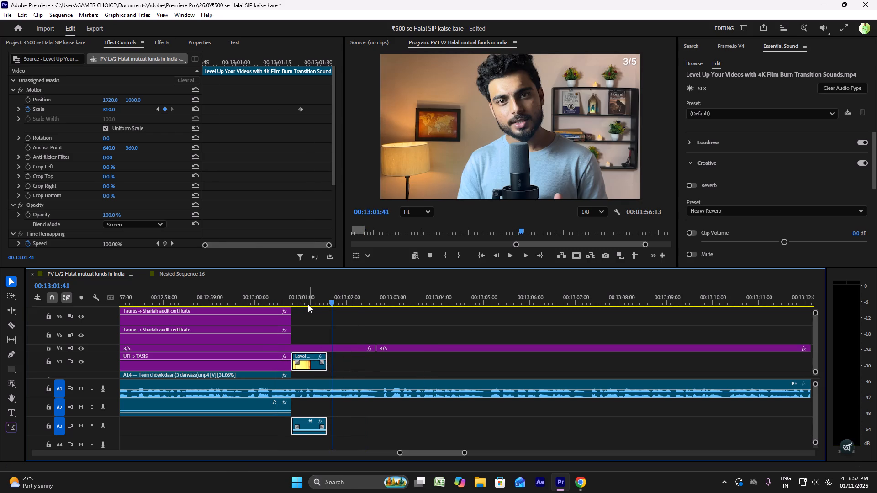
Move the film burn transition video clip down from track V3 to V2, keeping it directly after the Teen chowkidaar clip.
{"action": "left_click", "coordinate": [306, 300]}
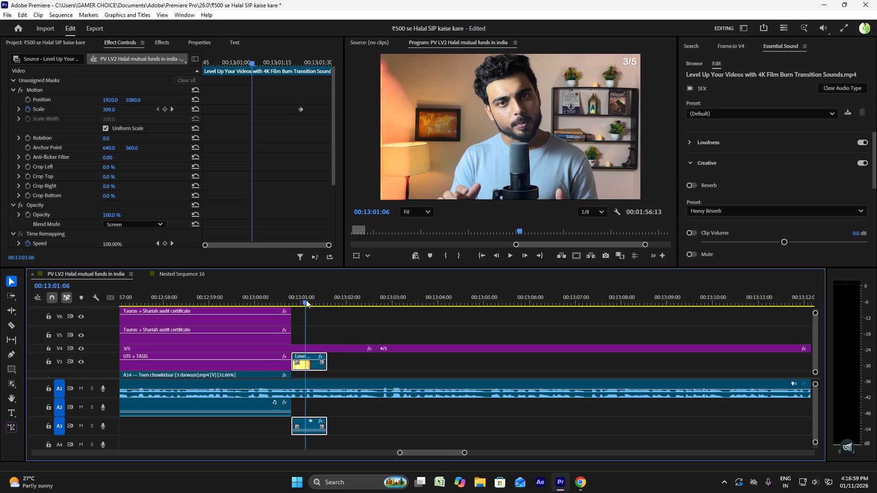
{"action": "scroll", "coordinate": [306, 300], "scroll_direction": "down", "scroll_amount": 4}
{"action": "scroll", "coordinate": [264, 333], "scroll_direction": "down", "scroll_amount": 3, "text": "ctrl"}
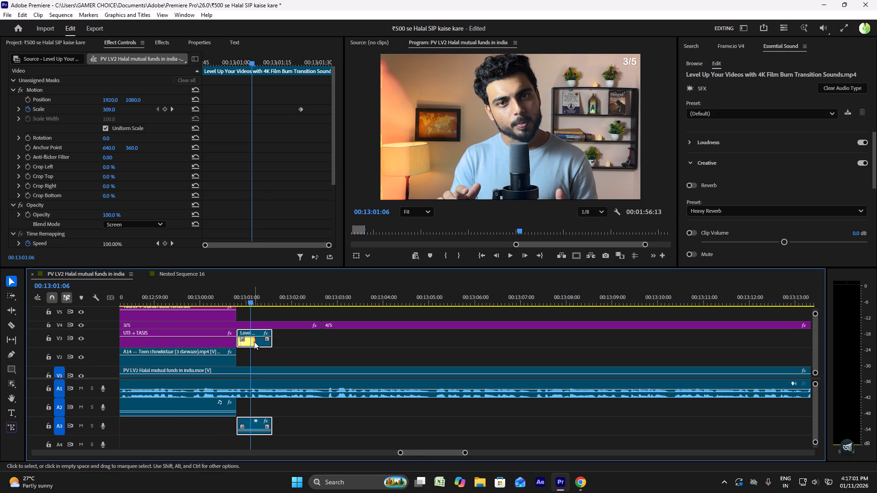
{"action": "left_click_drag", "start_coordinate": [254, 341], "coordinate": [252, 353]}
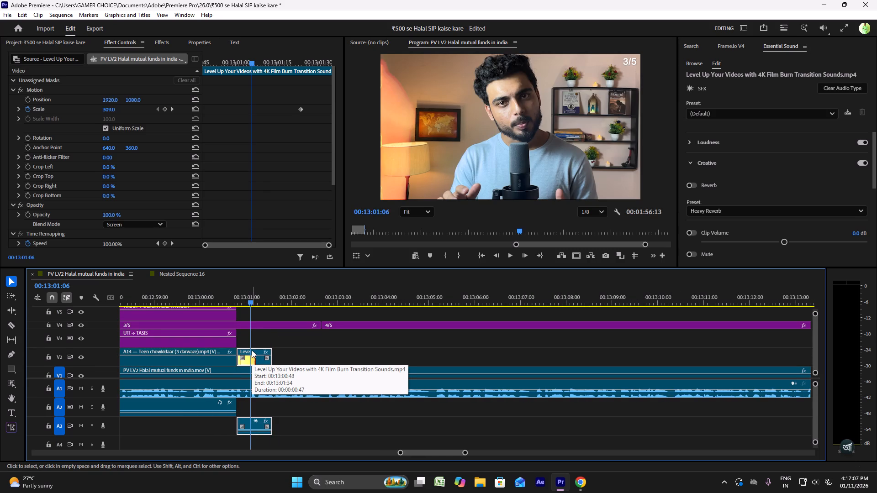
Play the opening of the 4/5 section from about 00:13:02:30, and return the playhead to its start.
{"action": "left_click", "coordinate": [333, 291]}
{"action": "left_click", "coordinate": [316, 293]}
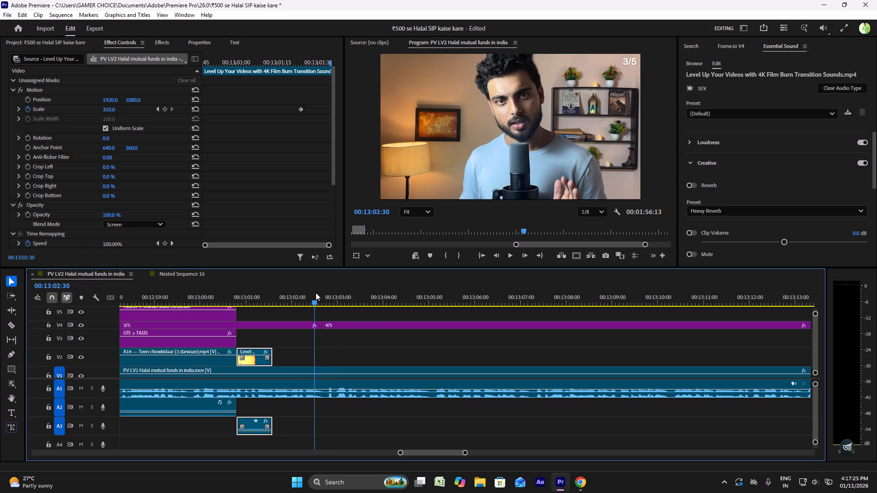
{"action": "key", "text": "space"}
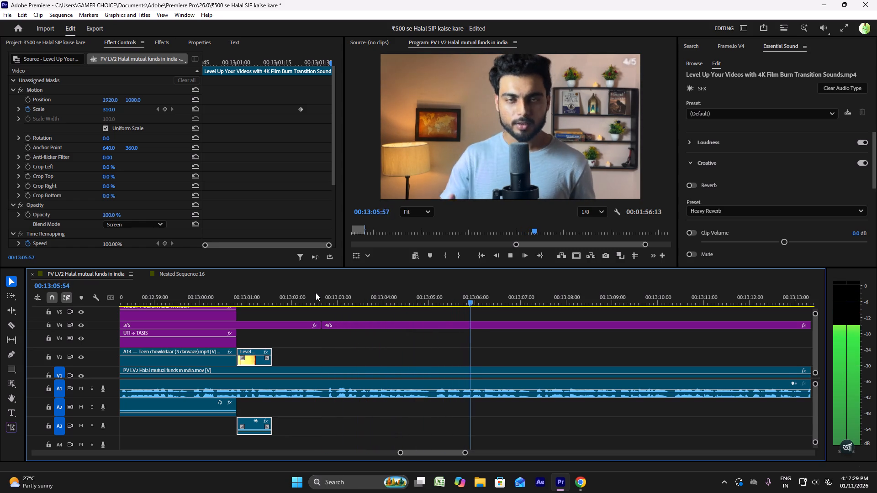
{"action": "key", "text": "space"}
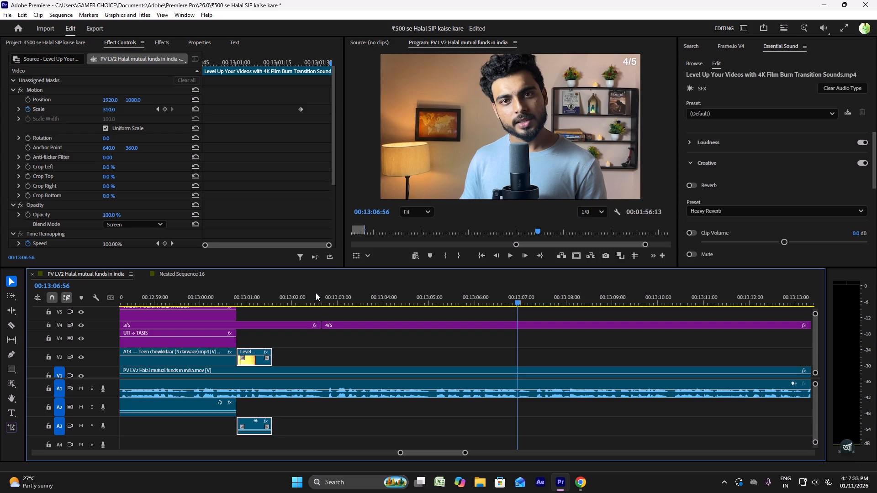
{"action": "left_click", "coordinate": [314, 294]}
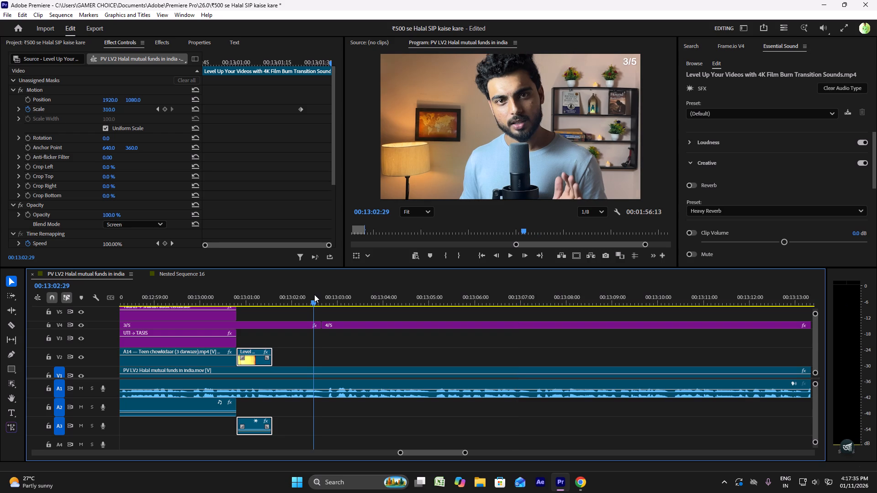
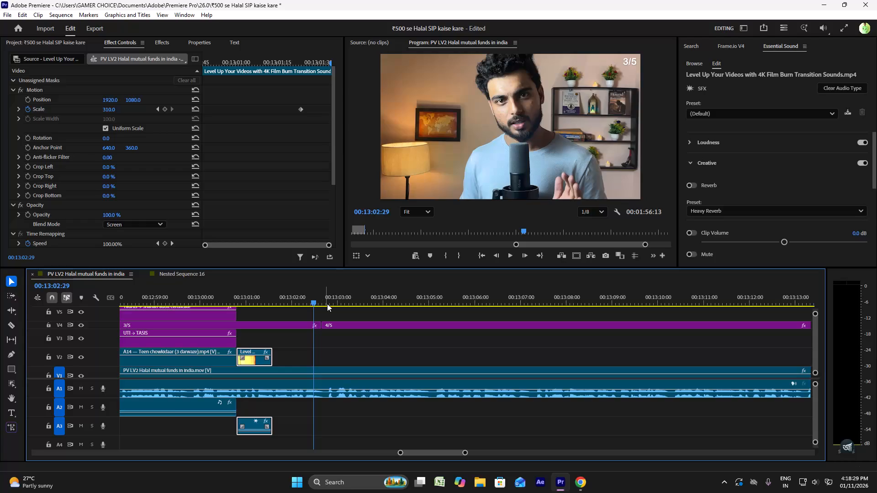
Review the film burn transition and the 3/5 to 4/5 changeover, playing from about 00:13:02:30, and park the playhead at 00:13:02:33.
{"action": "left_click", "coordinate": [210, 297]}
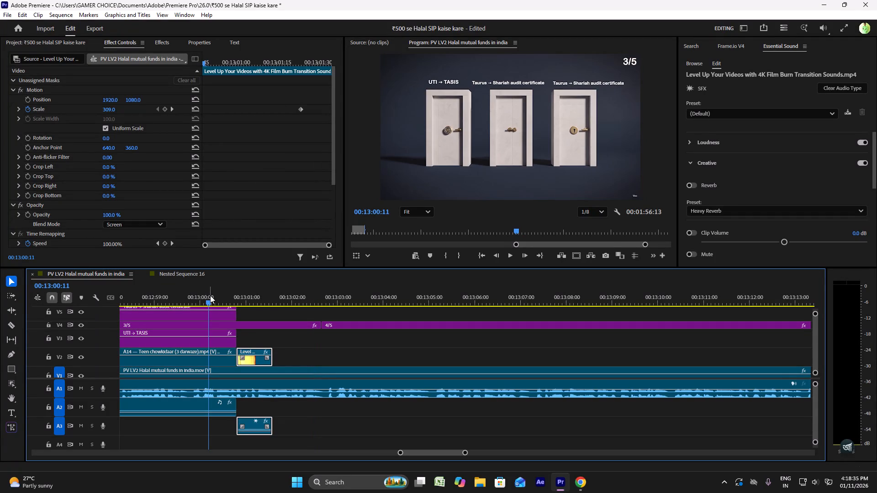
{"action": "left_click", "coordinate": [243, 296]}
{"action": "left_click", "coordinate": [290, 304]}
{"action": "left_click", "coordinate": [321, 291]}
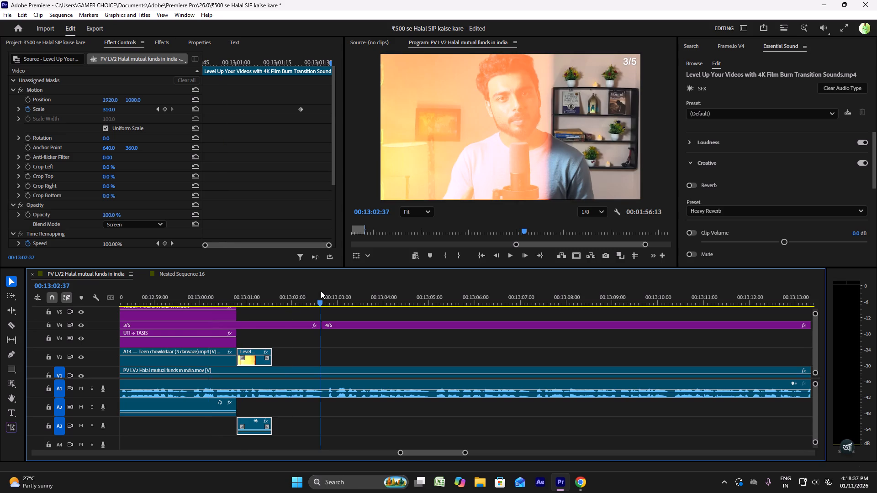
{"action": "left_click", "coordinate": [379, 292]}
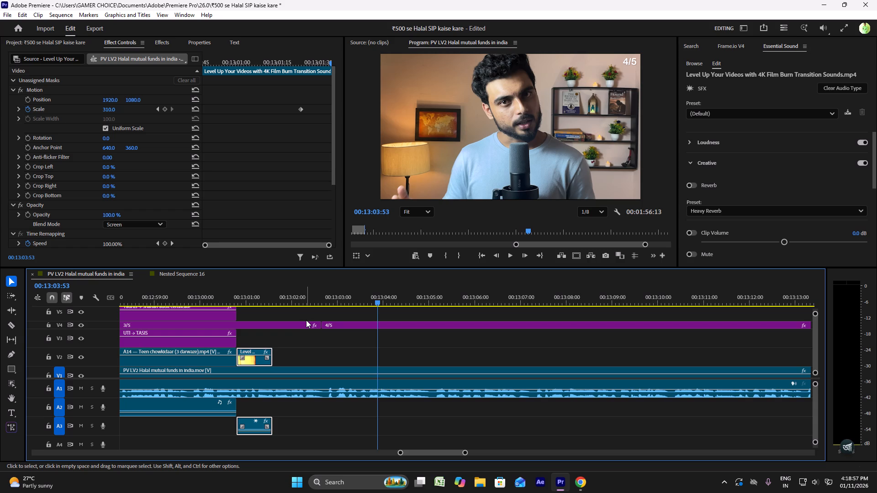
{"action": "left_click", "coordinate": [315, 299]}
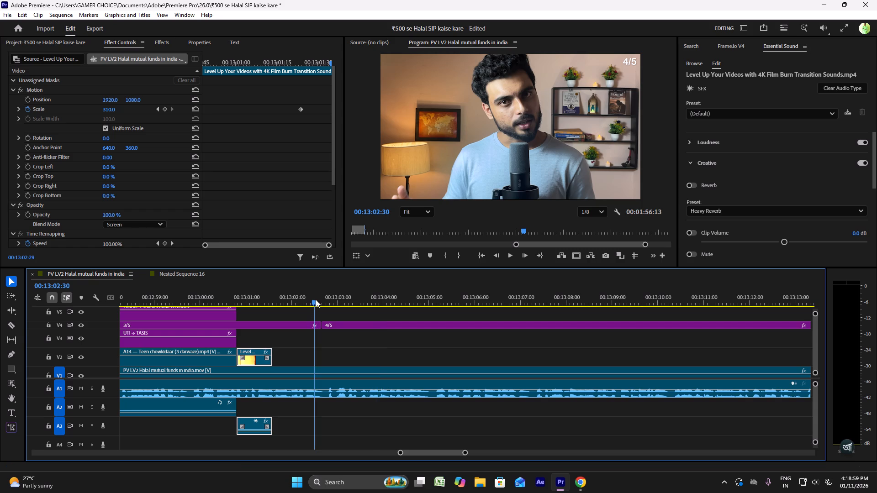
{"action": "key", "text": "space"}
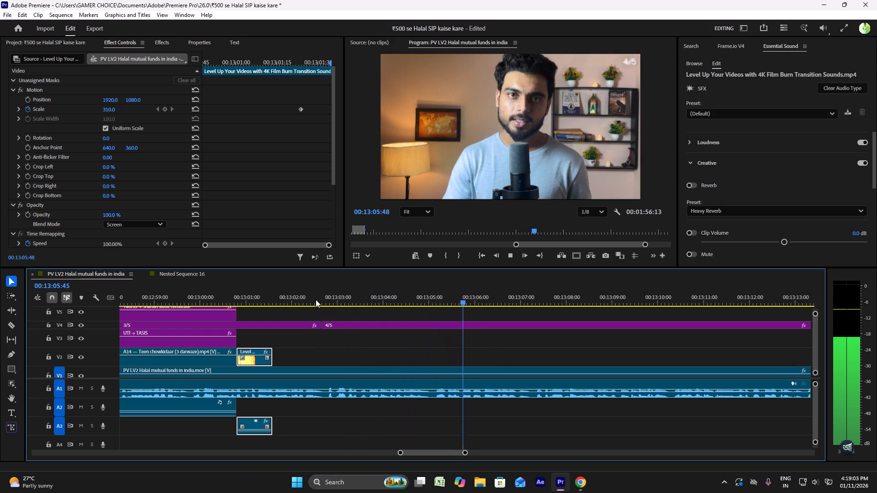
{"action": "left_click", "coordinate": [310, 294]}
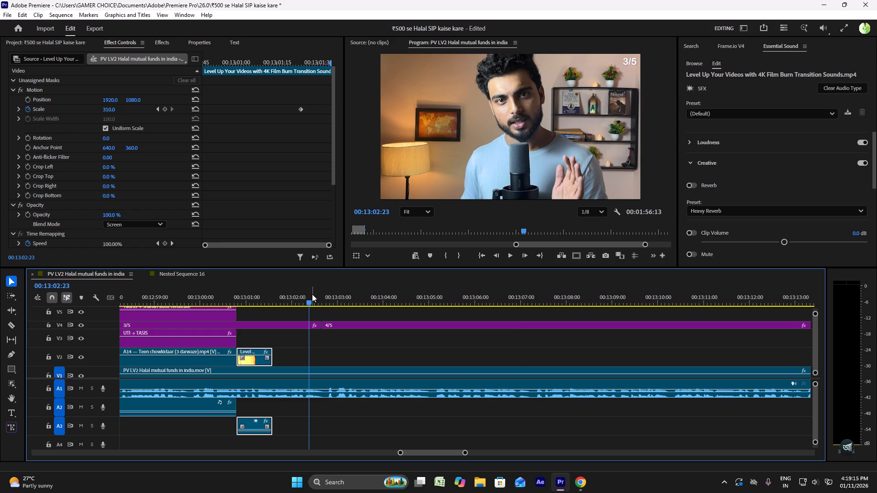
{"action": "left_click", "coordinate": [312, 294]}
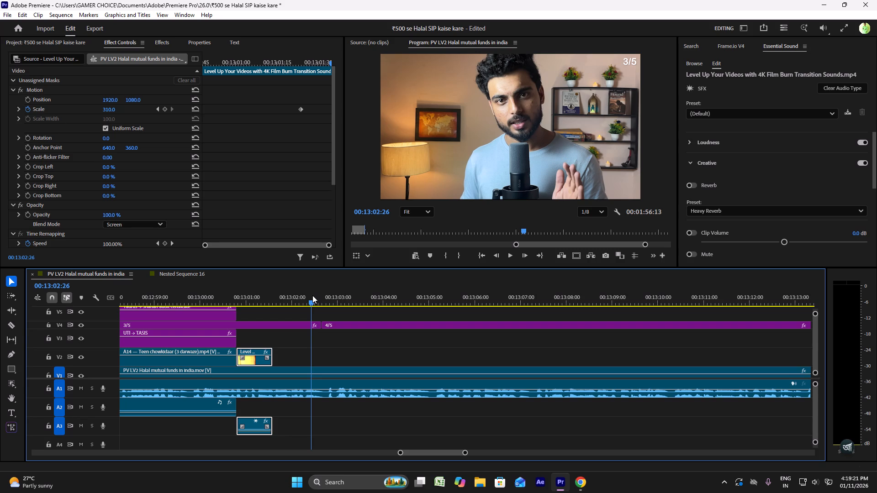
{"action": "left_click", "coordinate": [318, 300]}
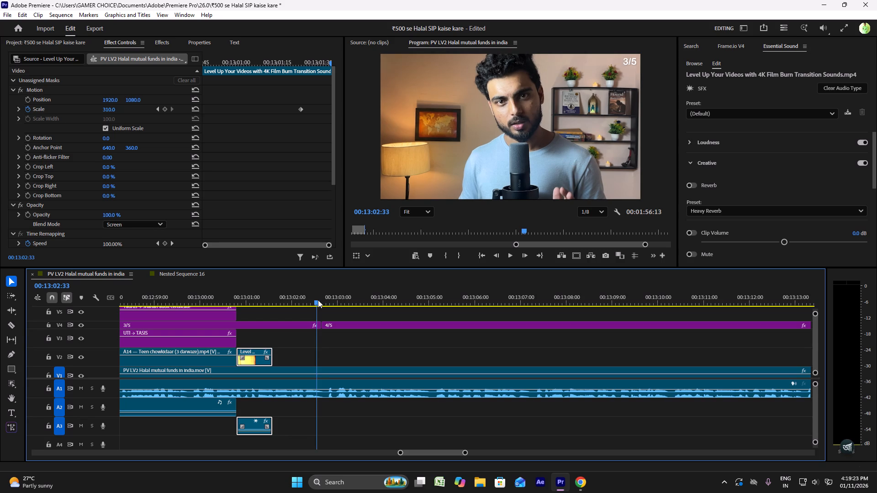
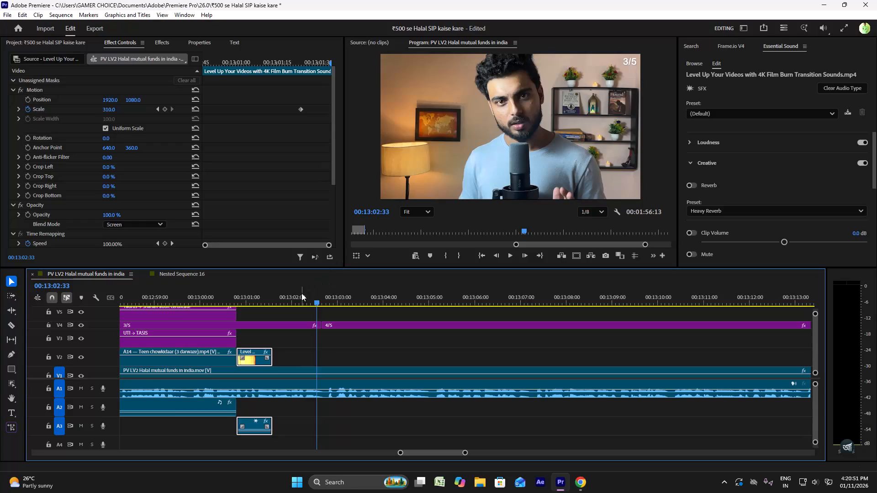
Replay the film burn transition from 00:13:00:38, review the 3/5 to 4/5 changeover repeatedly, and park the playhead at 00:13:02:17.
{"action": "left_click", "coordinate": [301, 293]}
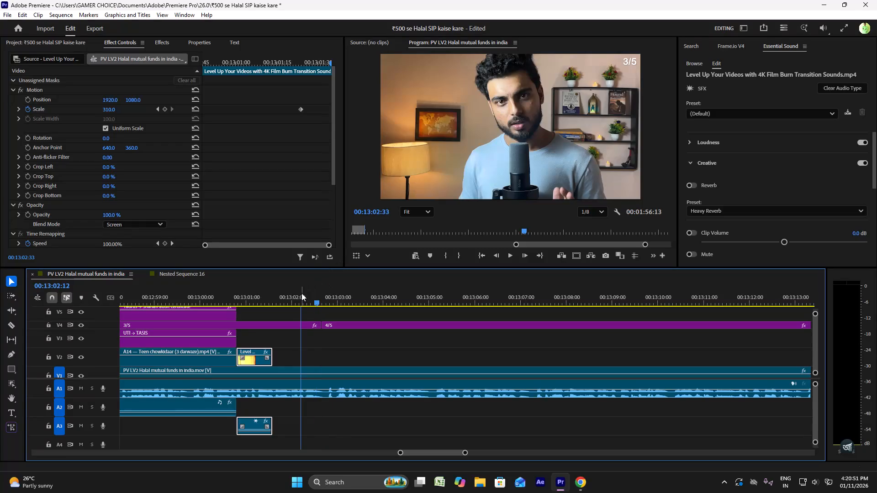
{"action": "left_click", "coordinate": [231, 297]}
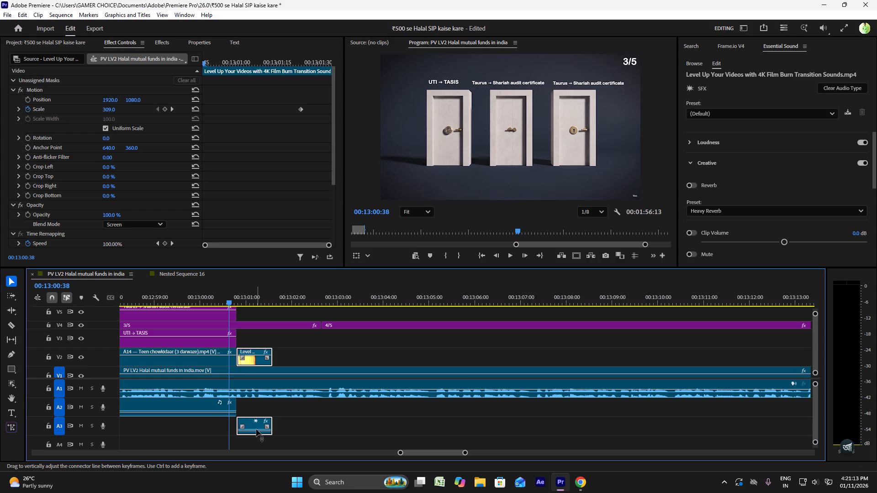
{"action": "key", "text": "space"}
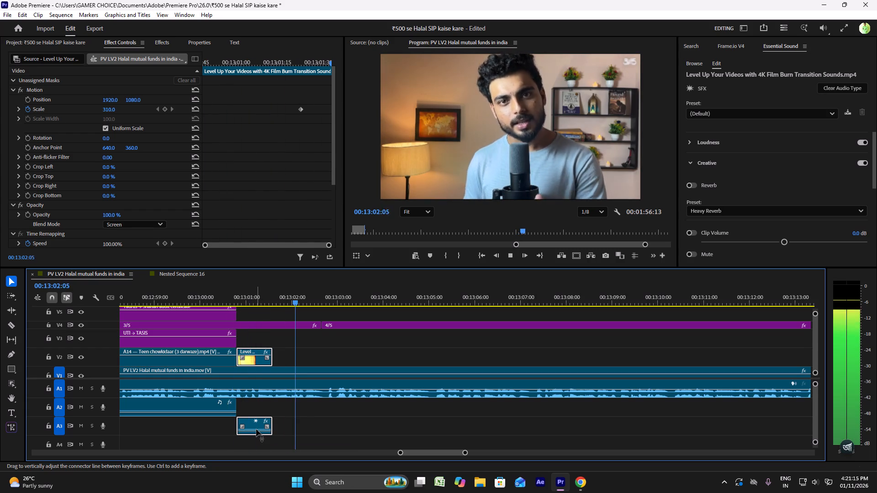
{"action": "key", "text": "space"}
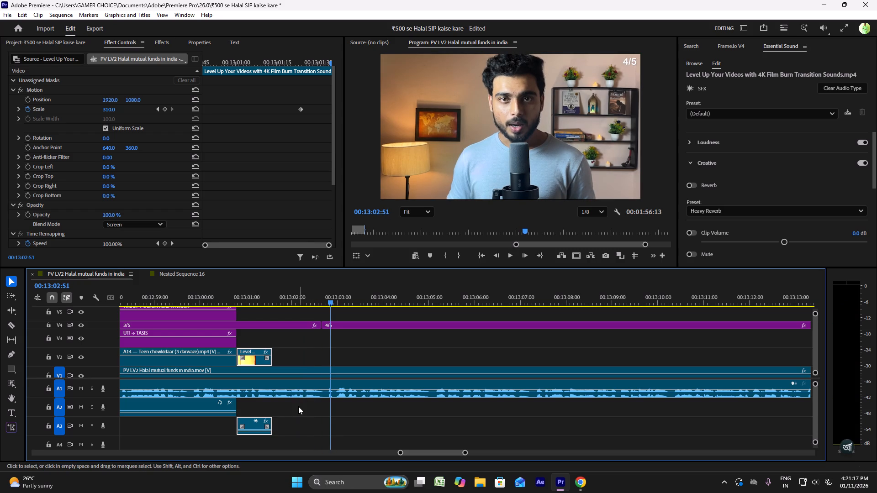
{"action": "left_click", "coordinate": [298, 406]}
{"action": "left_click", "coordinate": [304, 304]}
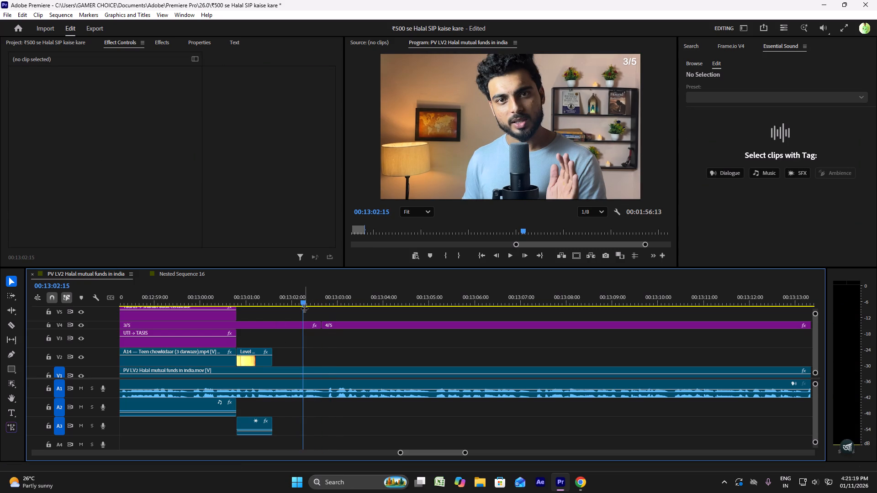
{"action": "key", "text": "space"}
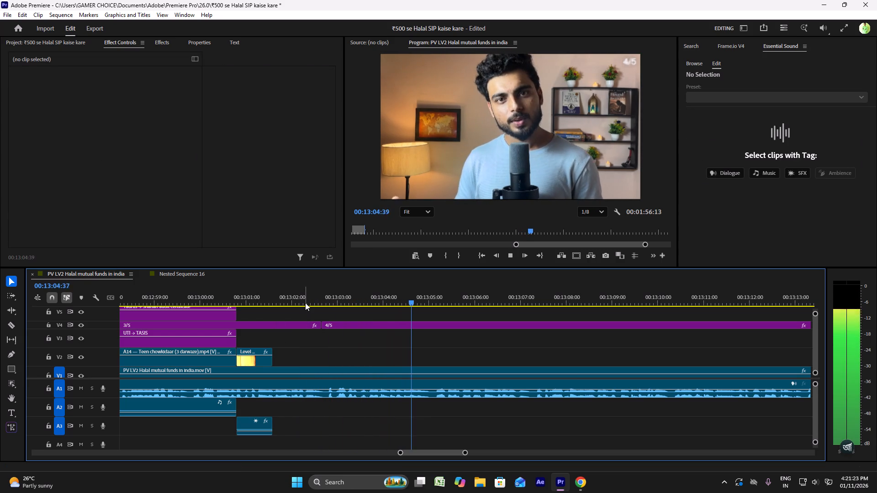
{"action": "left_click", "coordinate": [305, 303]}
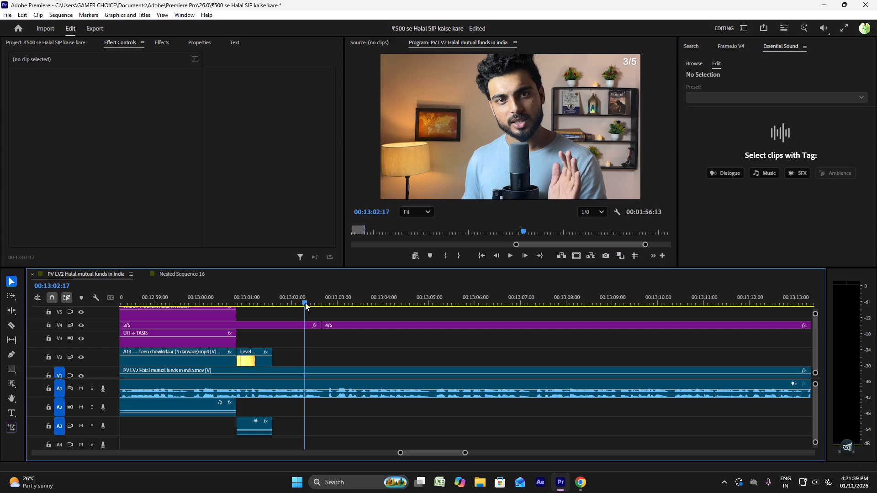
{"action": "key", "text": "space"}
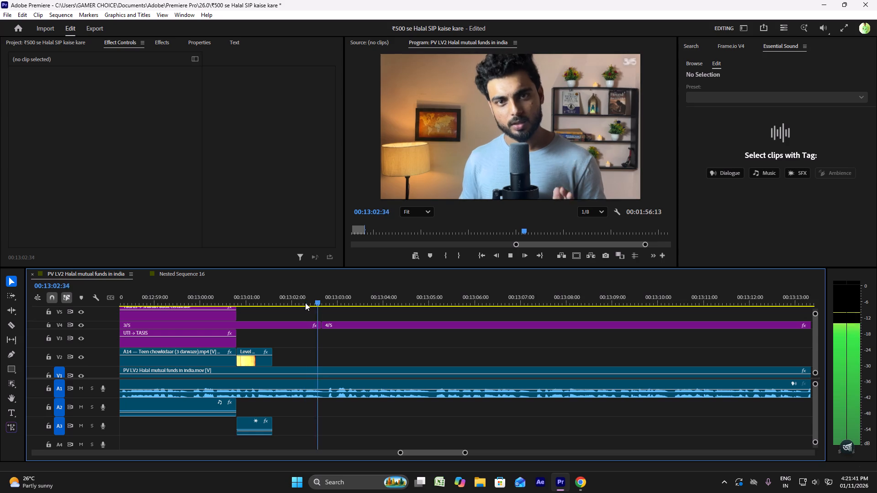
{"action": "left_click", "coordinate": [305, 303]}
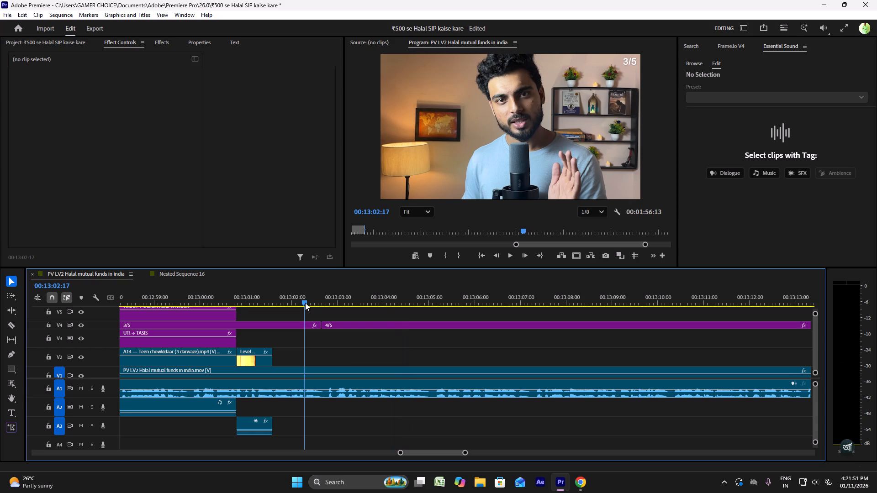
Play the 3/5 to 4/5 changeover from 00:13:02:17 into the 4/5 section, stopping at about 00:13:06:08.
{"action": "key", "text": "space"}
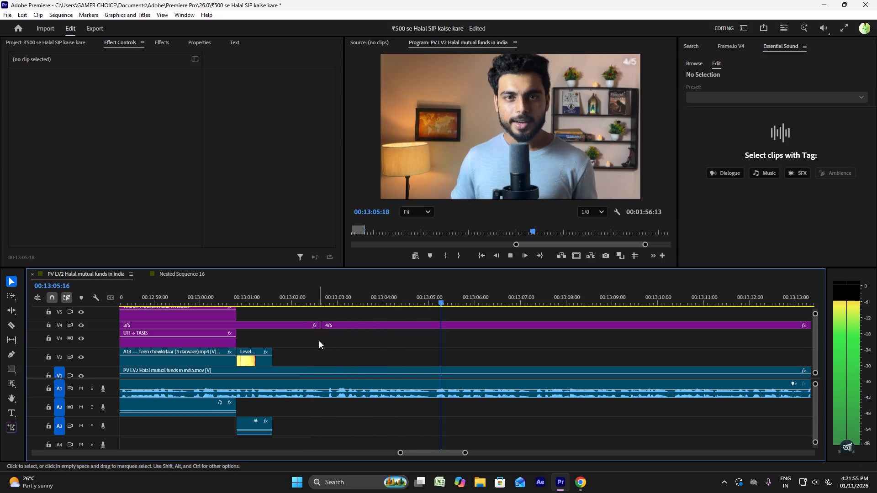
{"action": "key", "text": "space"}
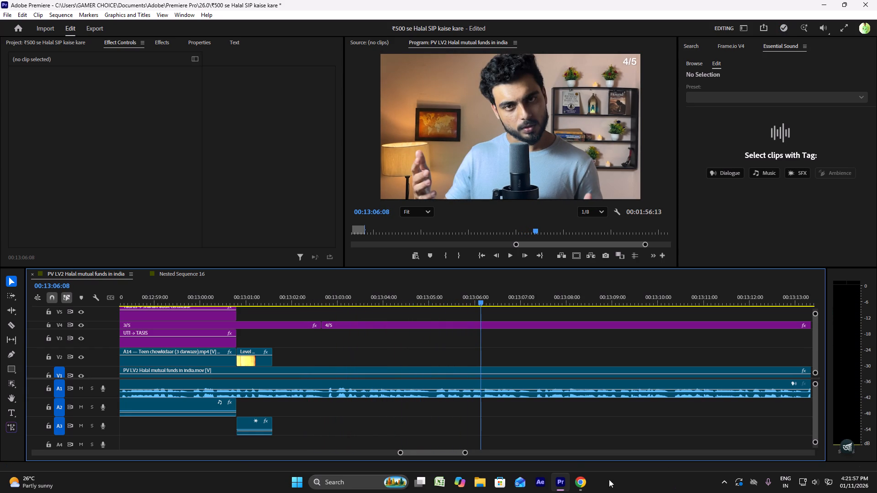